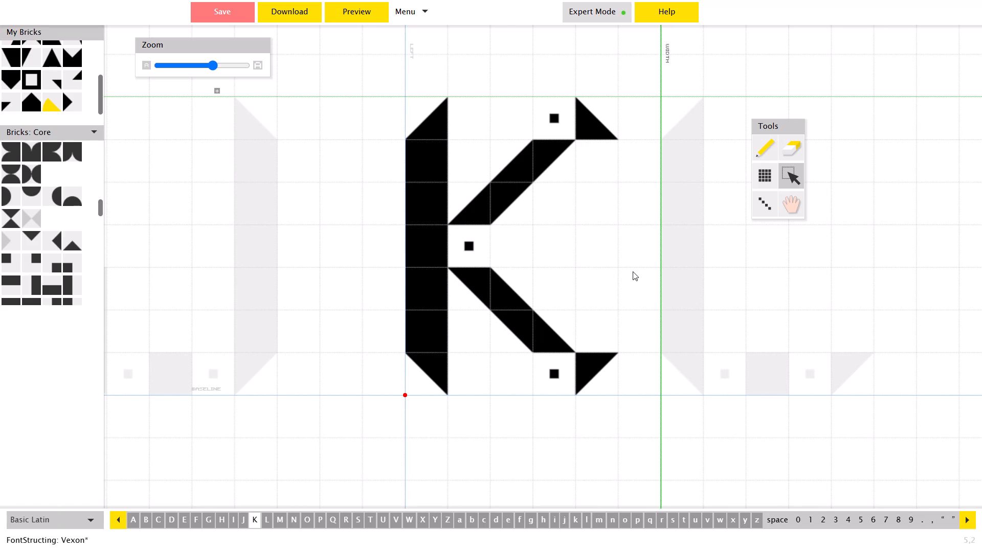
In the uppercase M glyph, replace the triangle brick at the centre with the solid downward-pointing pentagon brick.
key("Right")
key("Right")
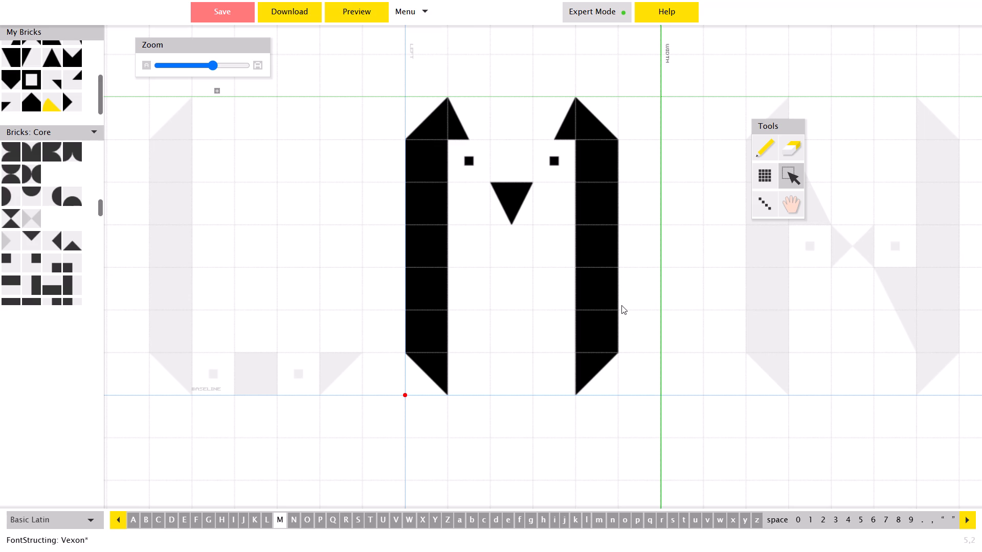
key("Right")
key("Left")
key("Left")
key("Left")
key("Right")
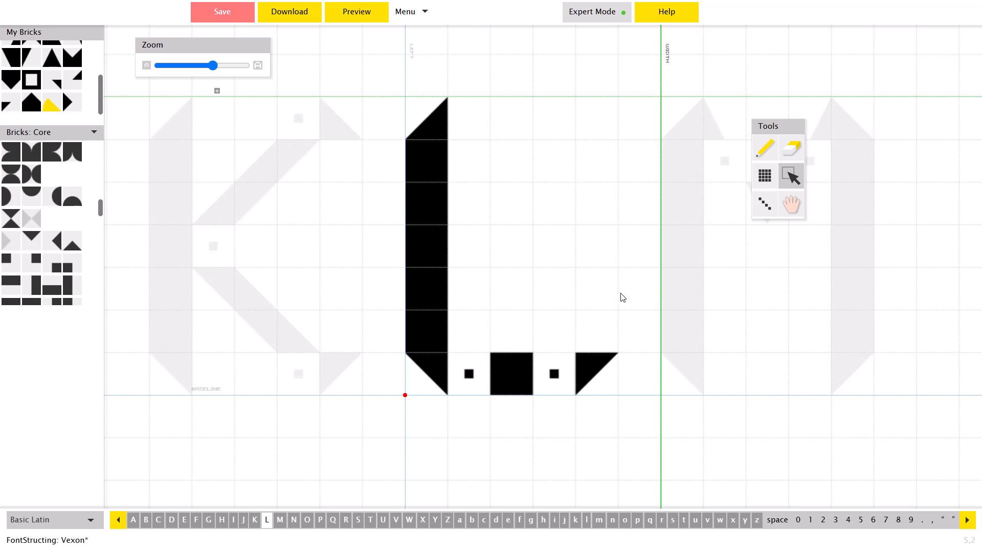
key("Right")
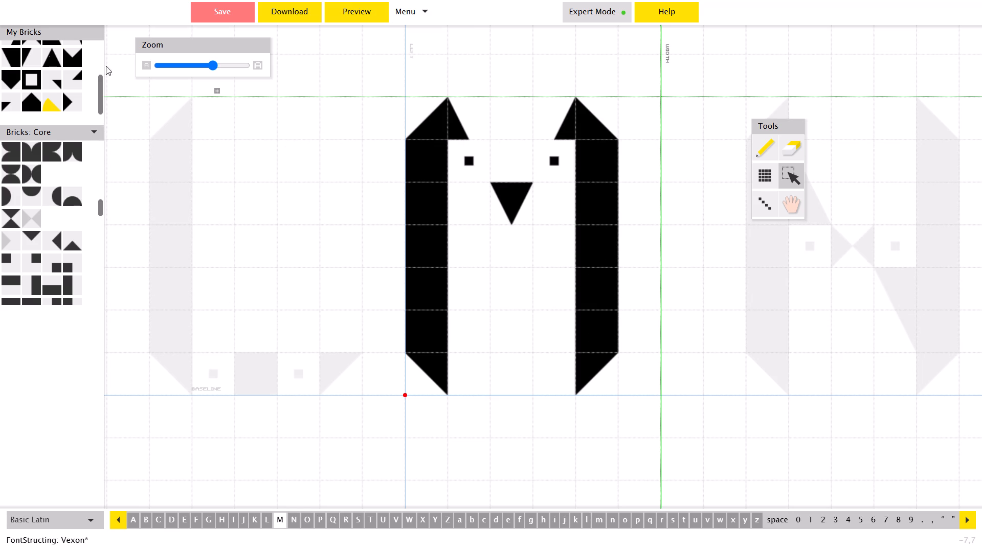
left_click(8, 76)
left_click(518, 196)
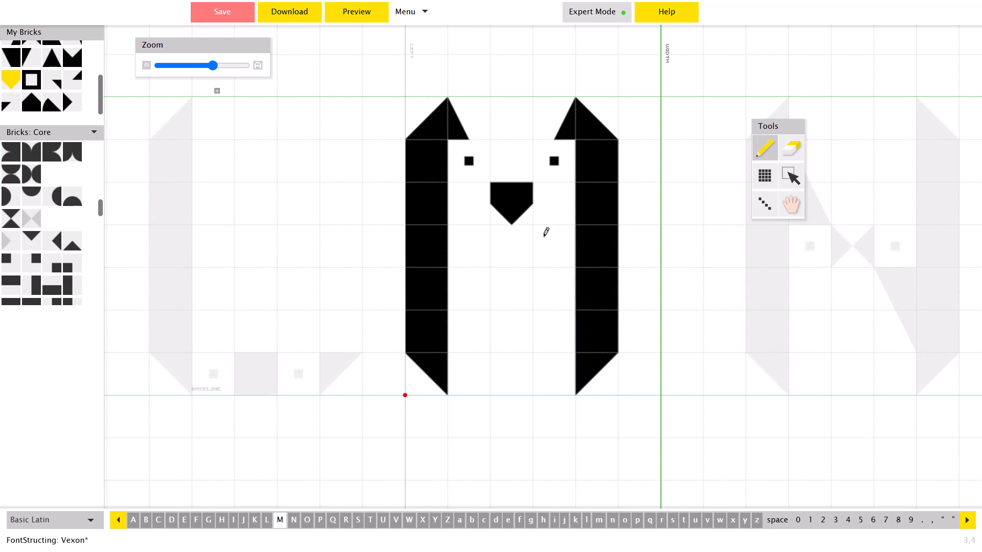
Preview the font with "Mm" added to the end of the sample text, enlarge the text to inspect it, and return to the editor.
left_click(349, 13)
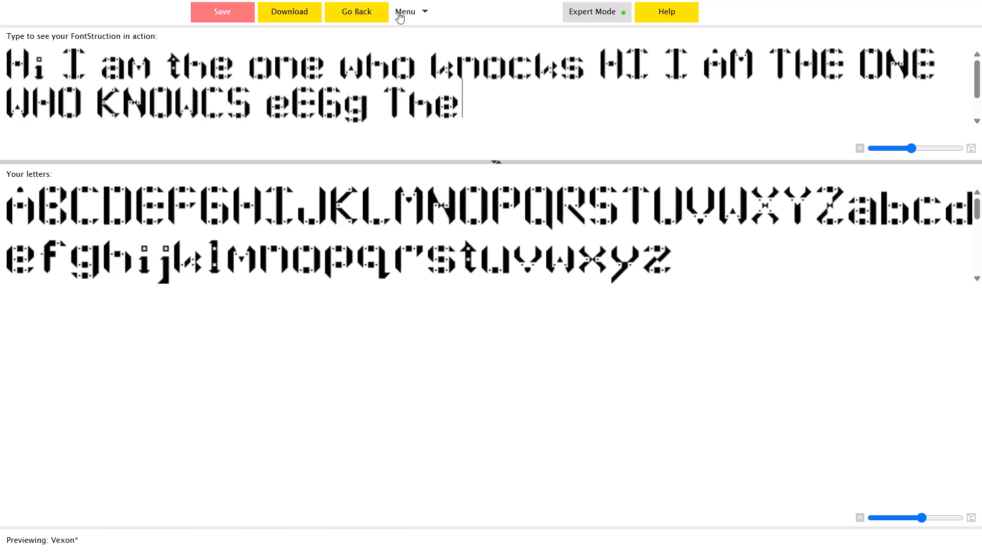
key("space")
type("M")
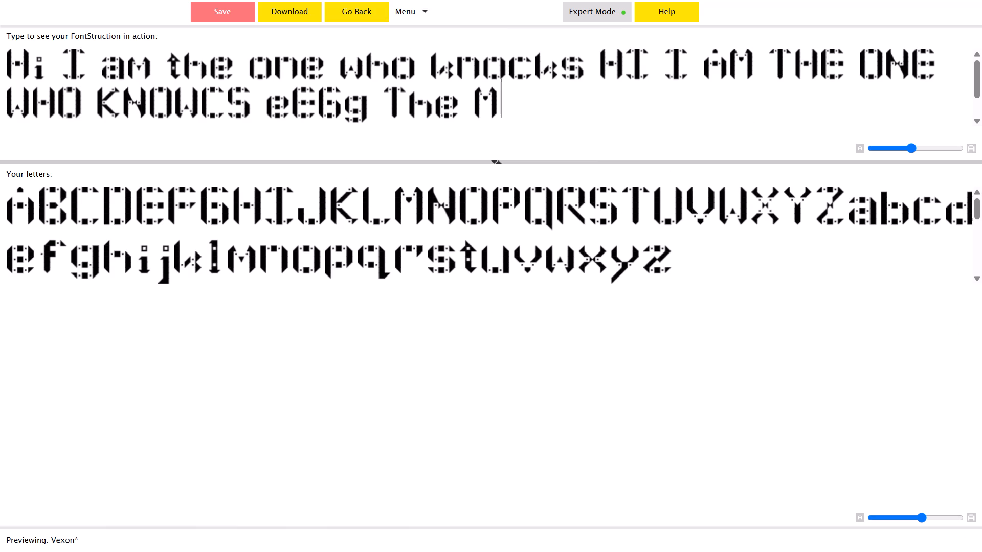
key("m")
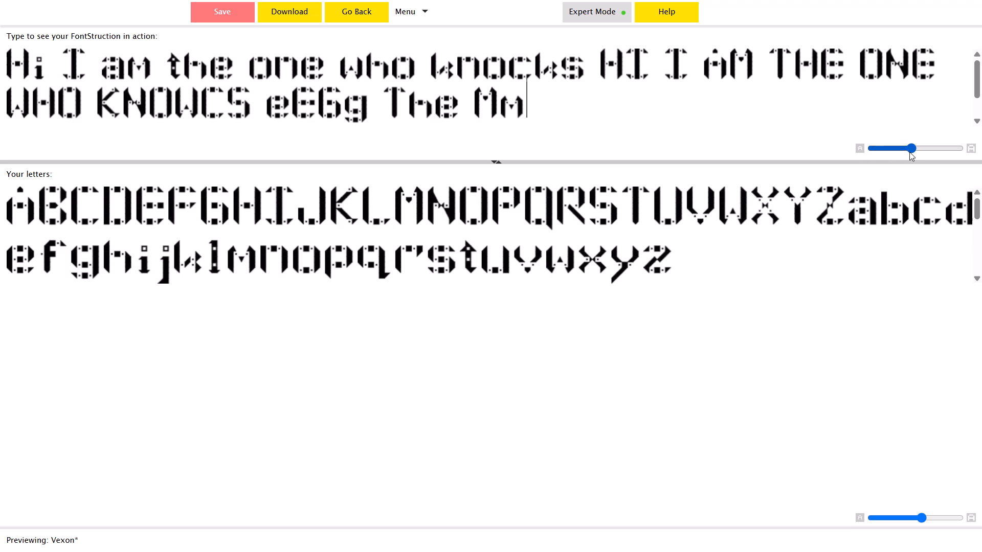
left_click_drag(910, 149, 920, 149)
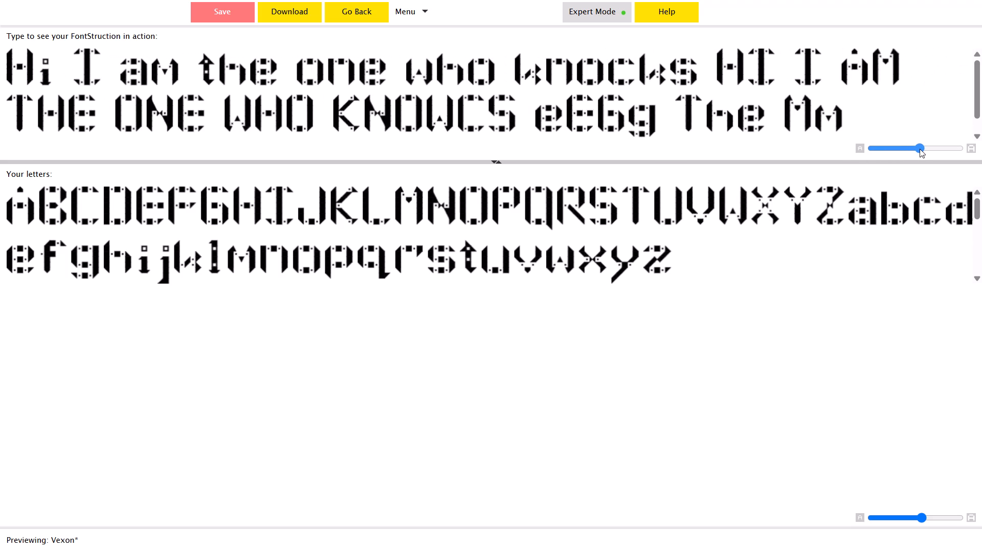
left_click_drag(920, 149, 924, 149)
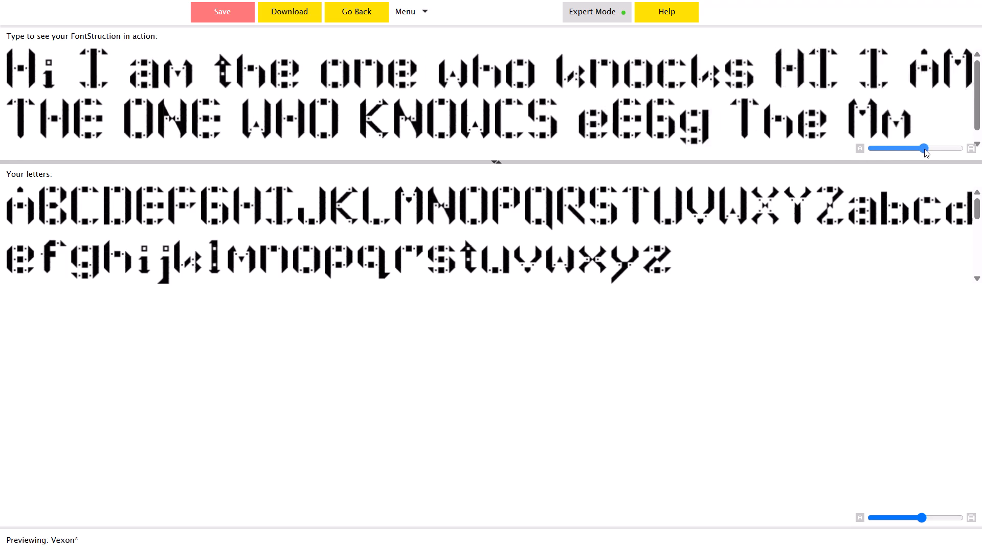
left_click_drag(924, 149, 950, 149)
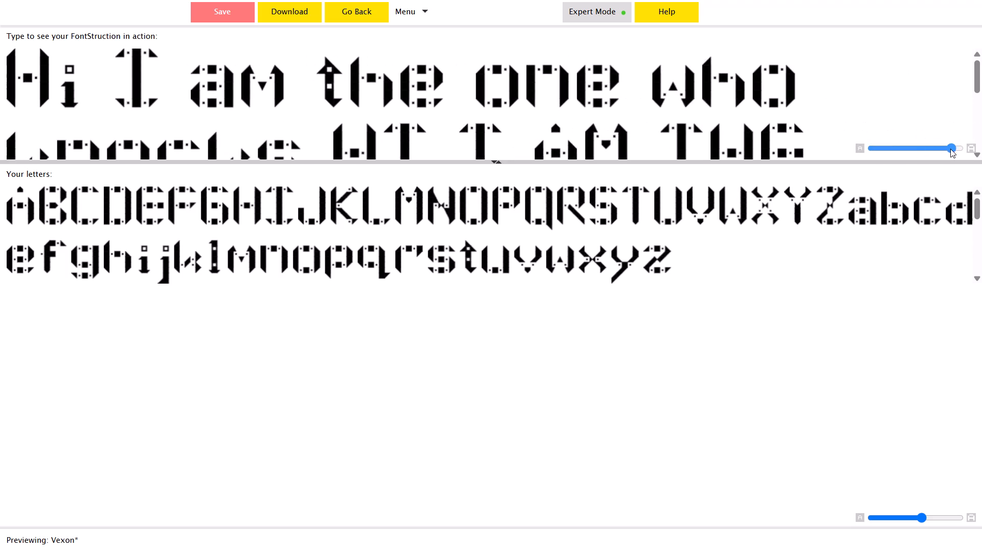
left_click_drag(950, 149, 949, 149)
scroll(834, 105, "down", 8)
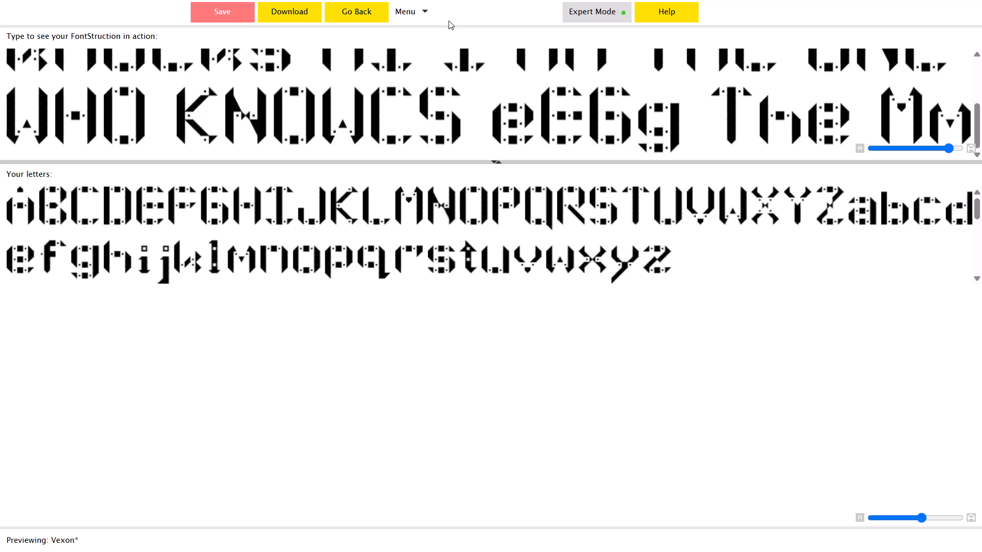
left_click(373, 6)
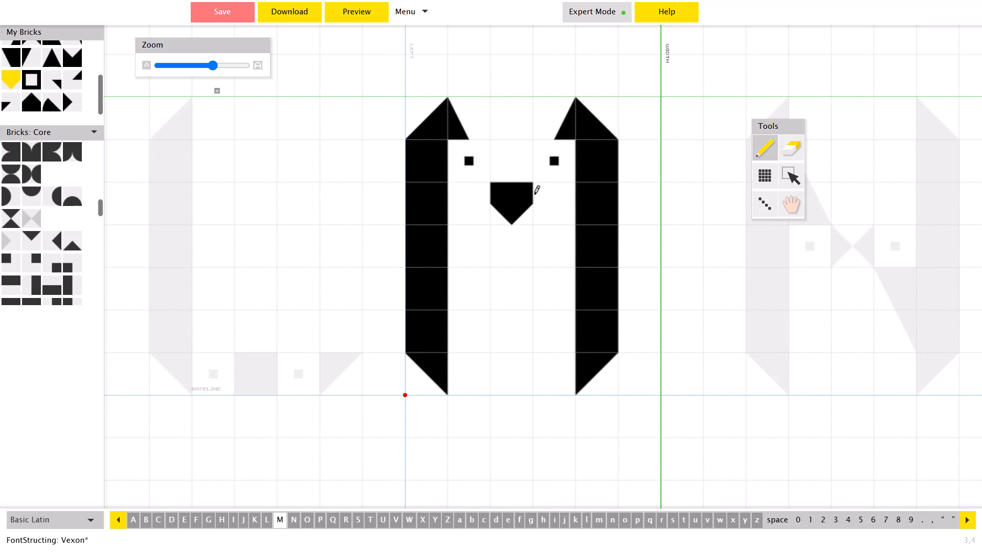
In the lowercase m glyph, replace the centre brick with the same downward-pointing pentagon brick.
left_click(595, 523)
left_click(517, 294)
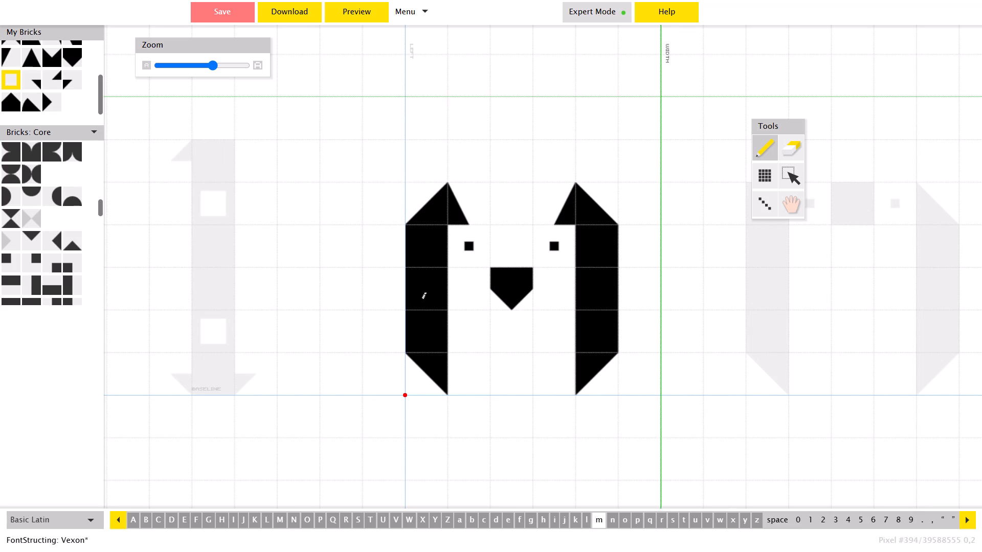
Preview the font again and compare the uppercase M and lowercase m at the end of the sample text.
left_click(371, 14)
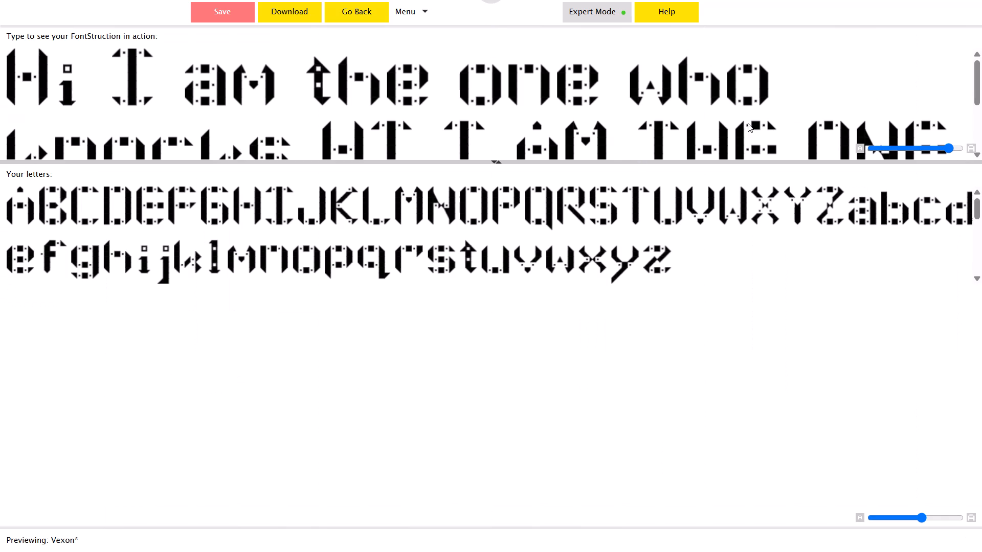
scroll(748, 123, "down", 9)
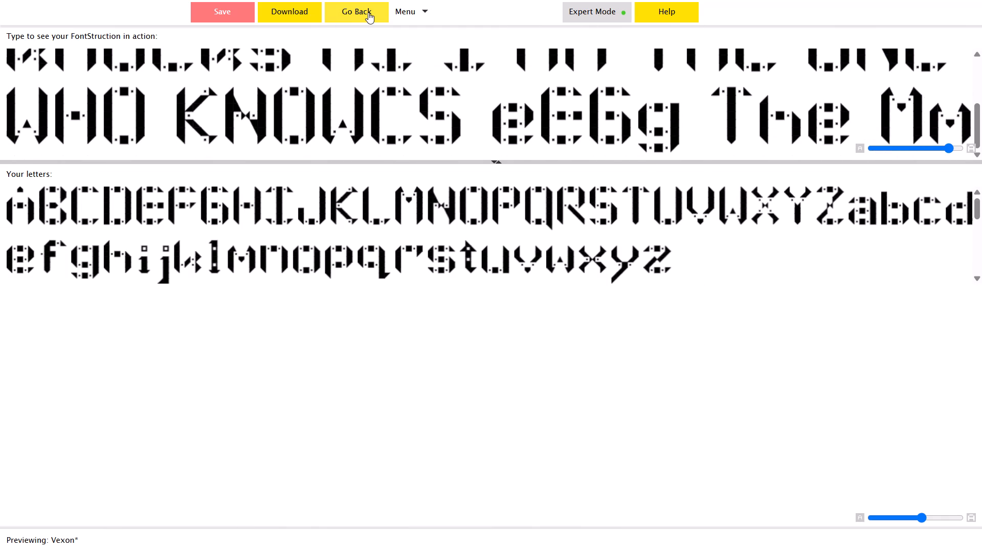
left_click(369, 12)
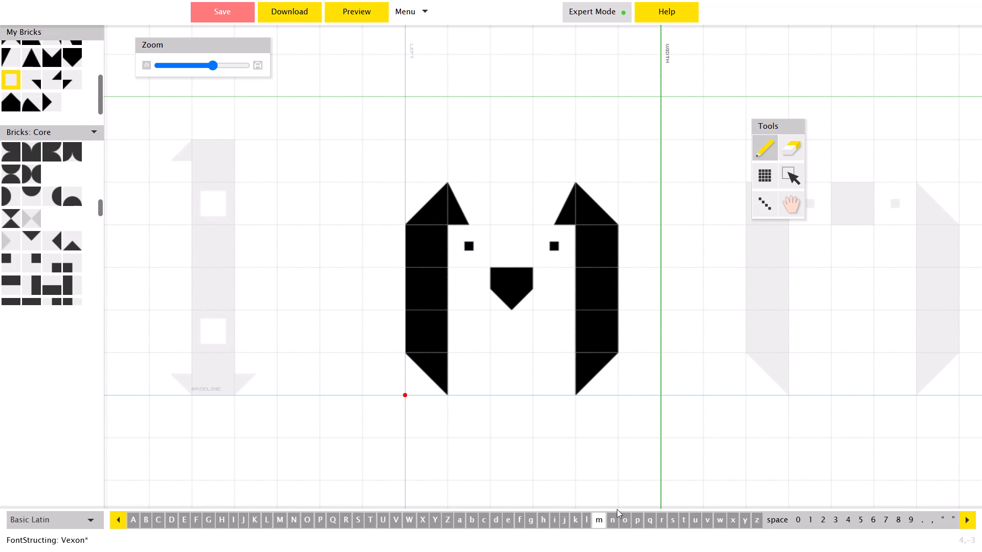
left_click(348, 7)
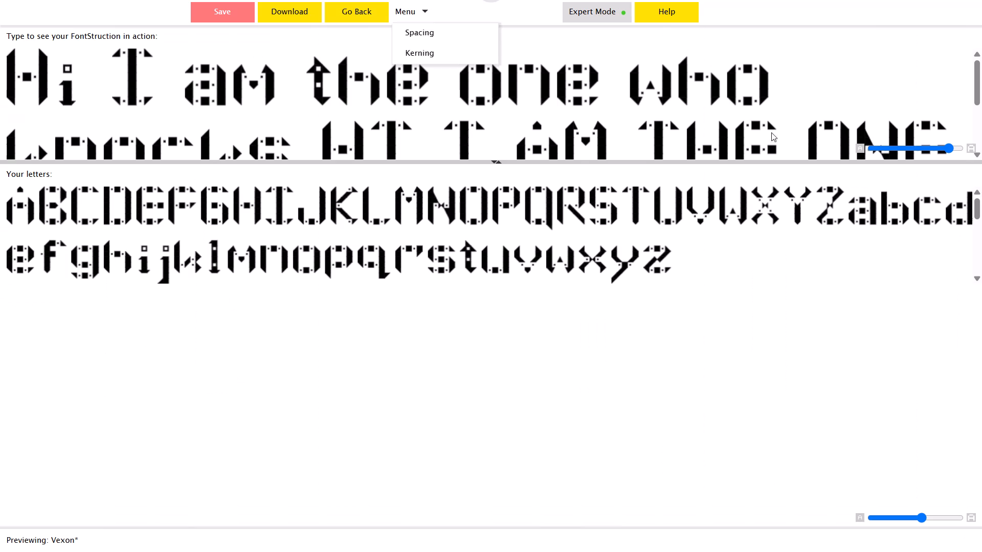
scroll(773, 126, "down", 11)
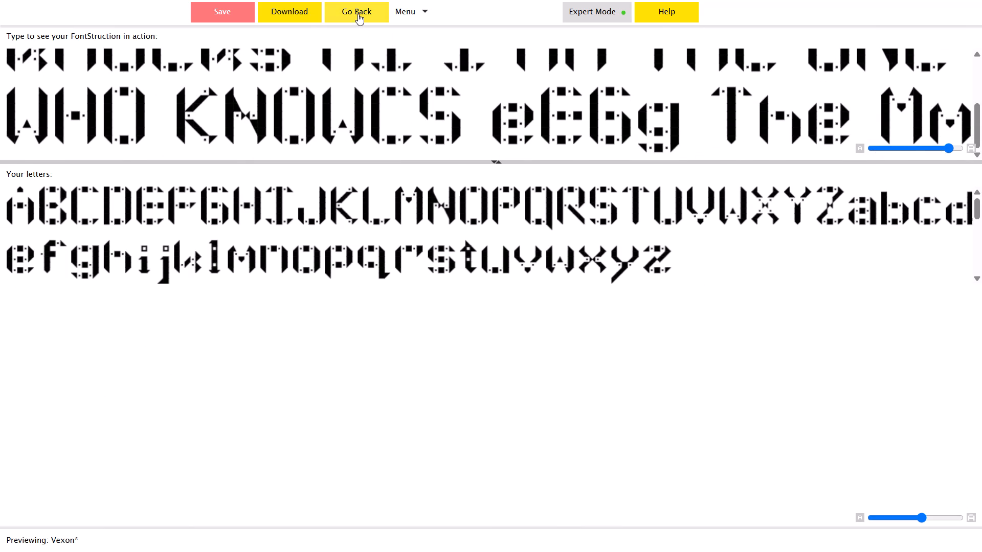
Save the Vexon font and return to the glyph editor.
left_click(225, 7)
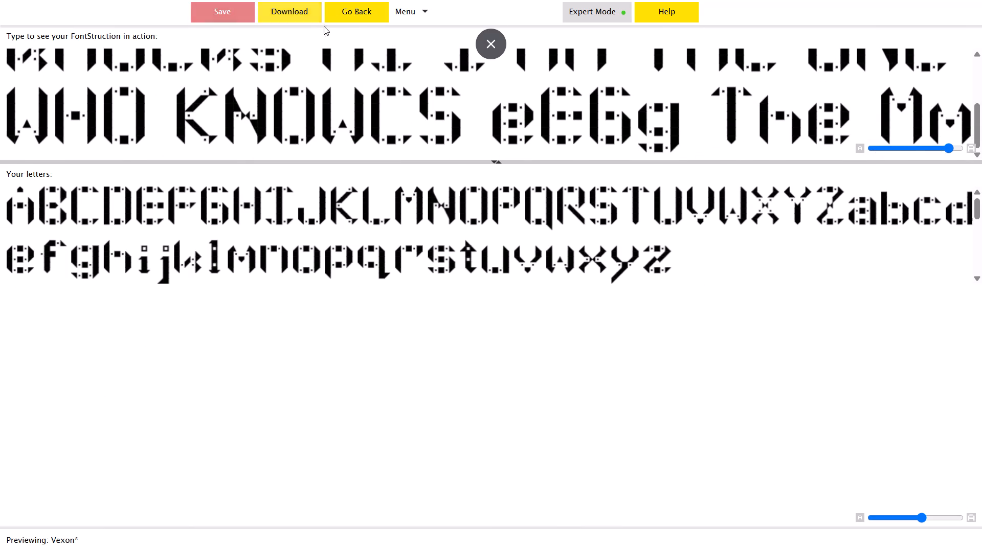
left_click(376, 6)
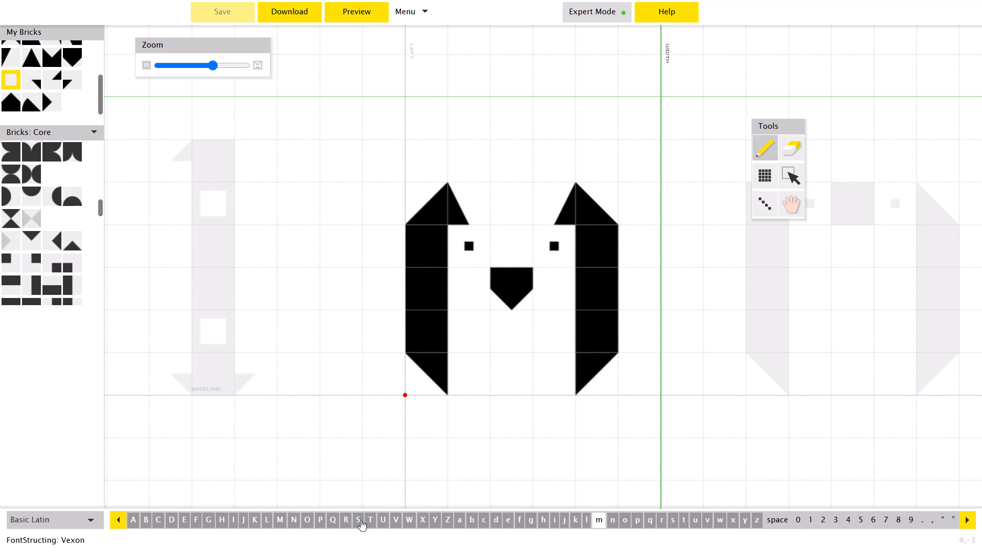
Review the uppercase glyphs from M through Q one by one in the editor.
left_click(276, 520)
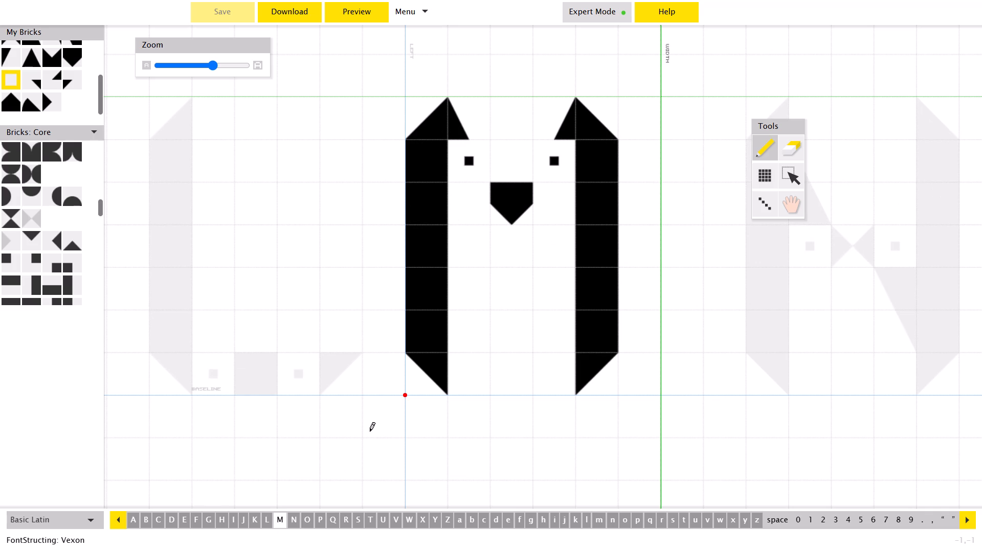
key("Right")
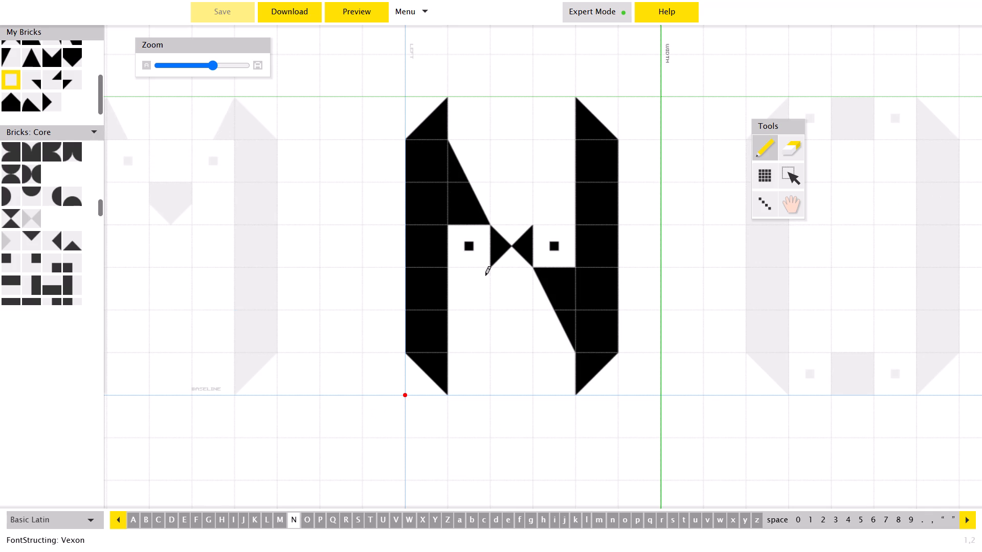
key("Left")
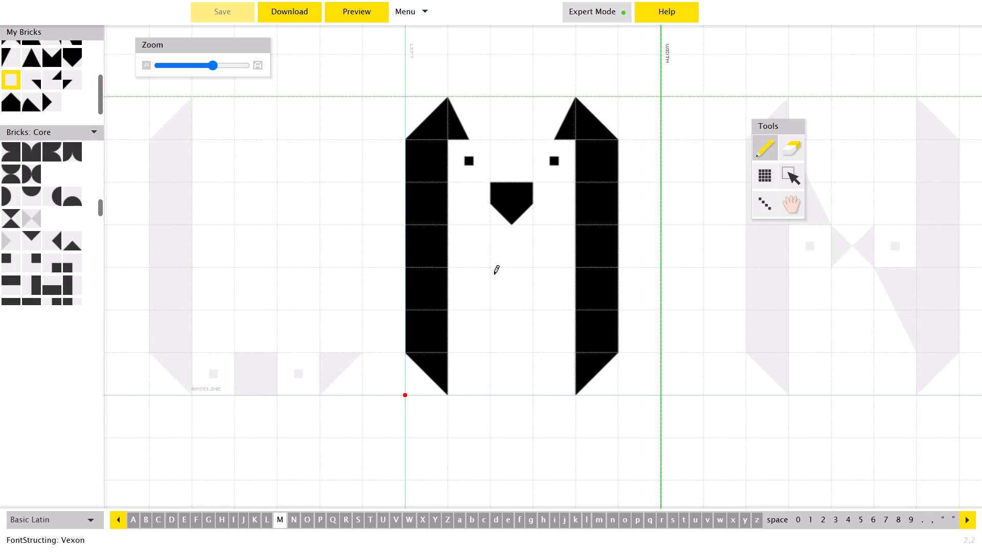
key("Right")
key("Right")
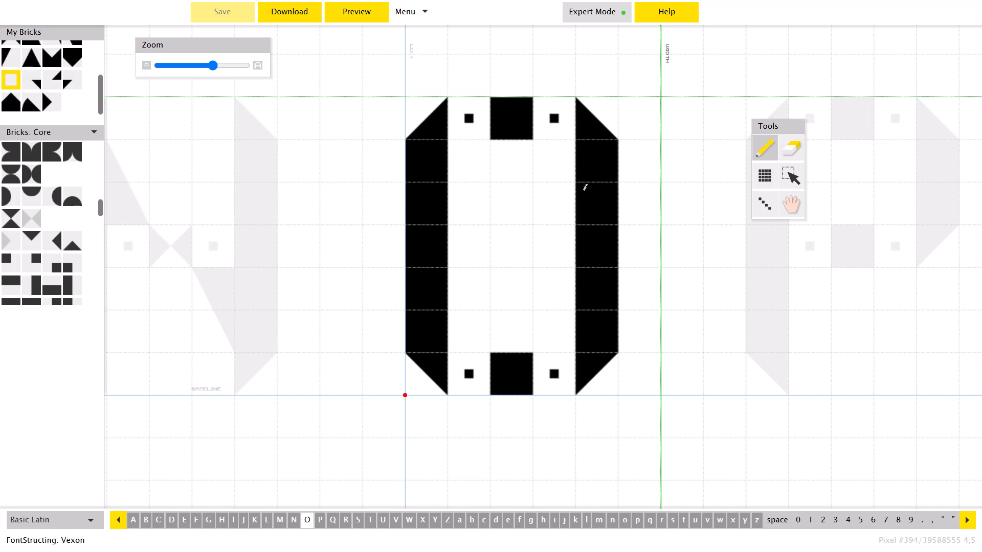
key("Right")
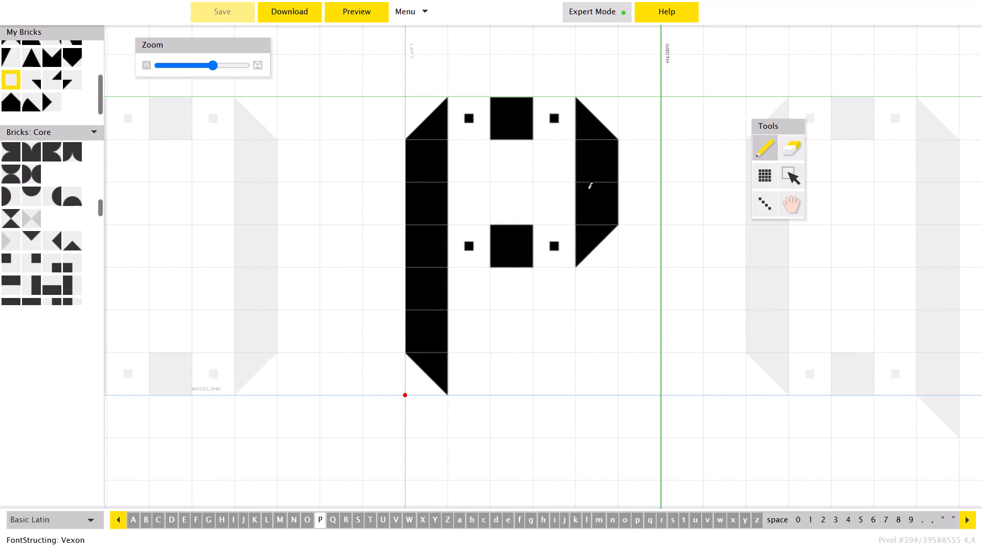
key("Right")
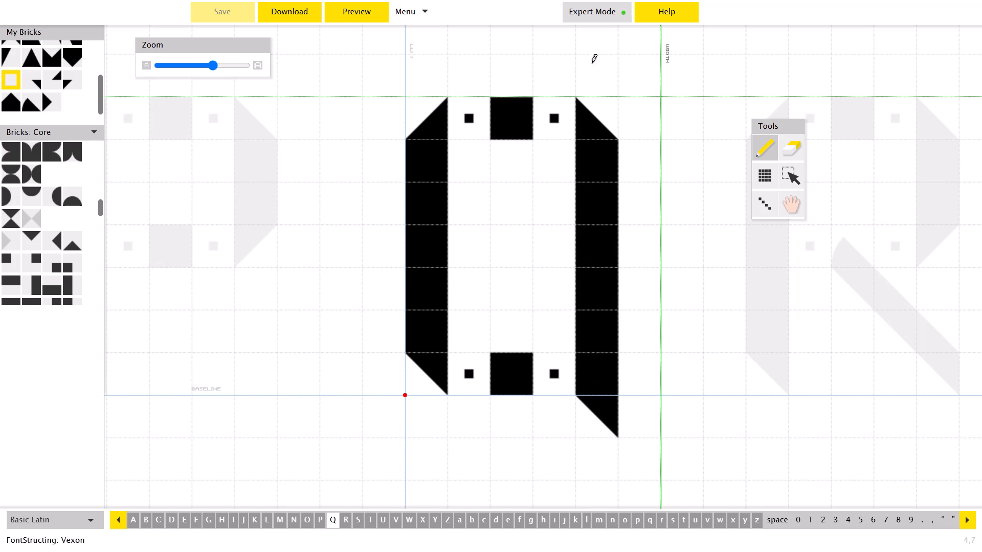
Preview the full letter set at larger and smaller sizes, leave it small enough for one line, and return to the editor.
left_click(358, 16)
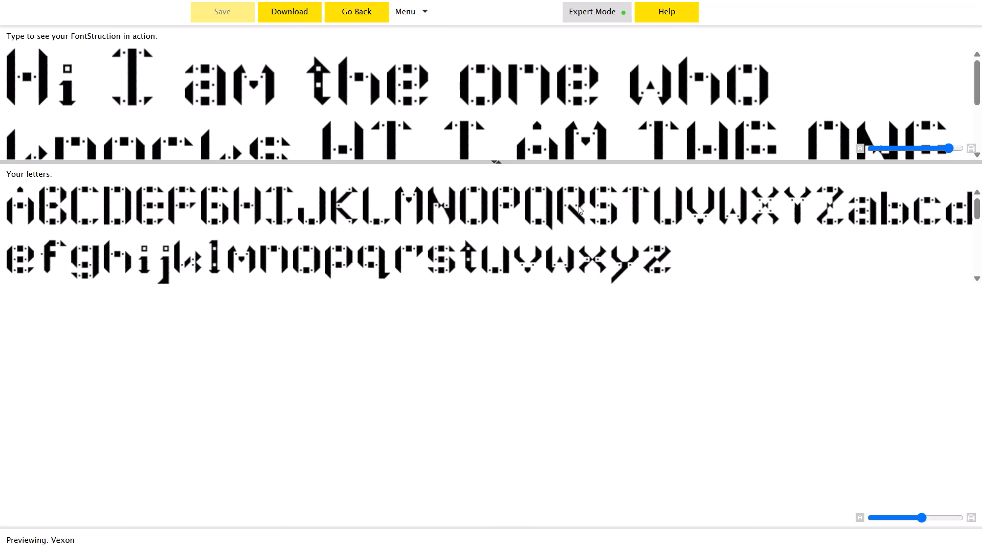
left_click_drag(922, 522, 928, 522)
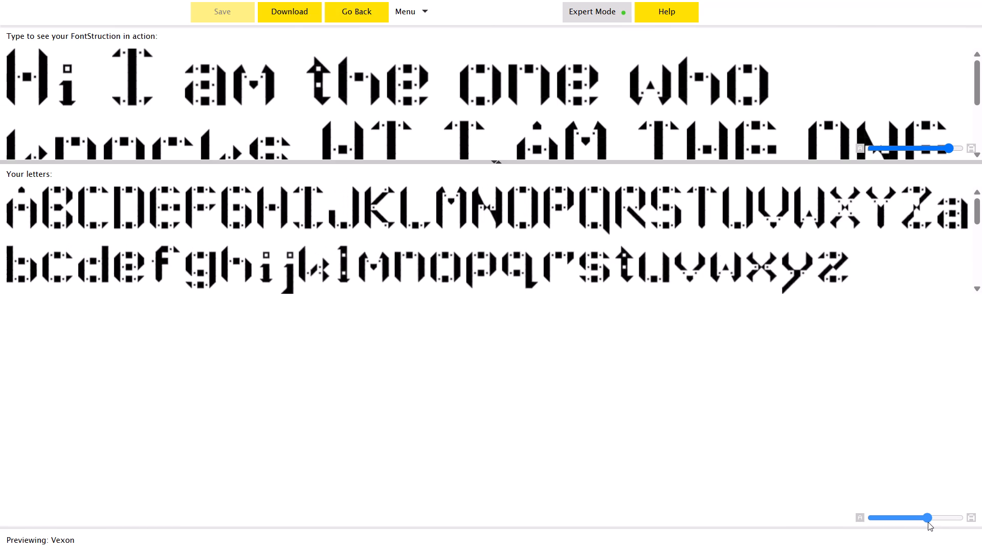
left_click_drag(928, 522, 942, 521)
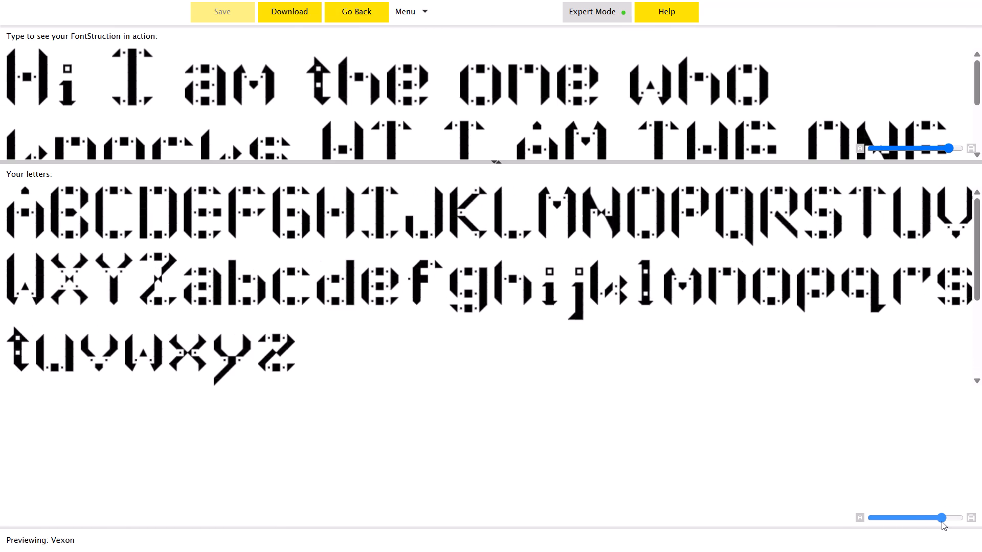
left_click_drag(942, 521, 908, 515)
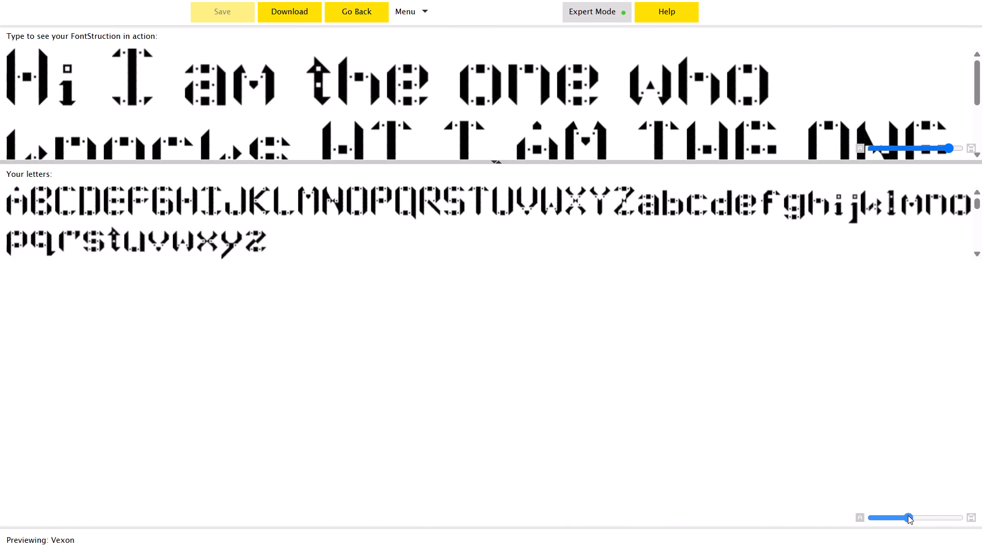
left_click_drag(908, 515, 896, 516)
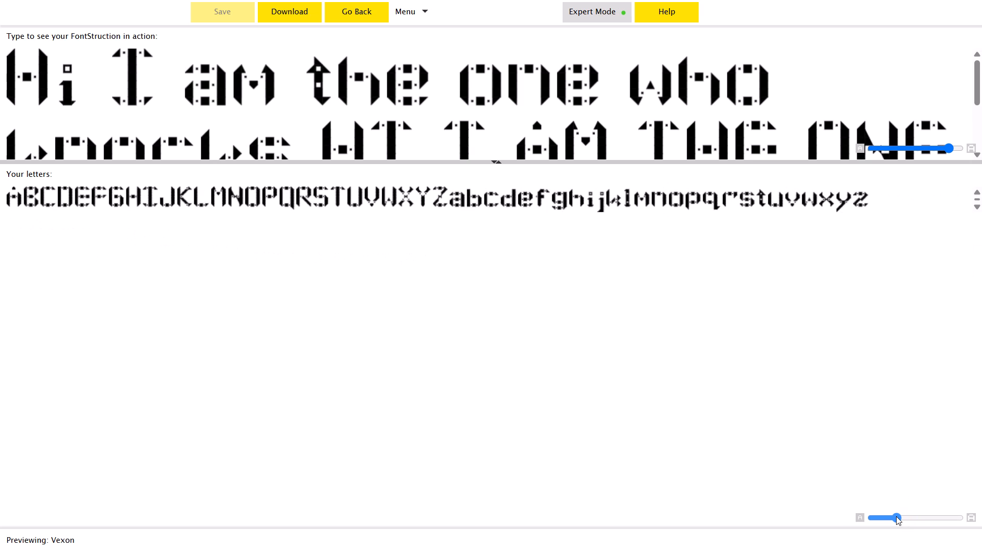
left_click_drag(896, 516, 898, 516)
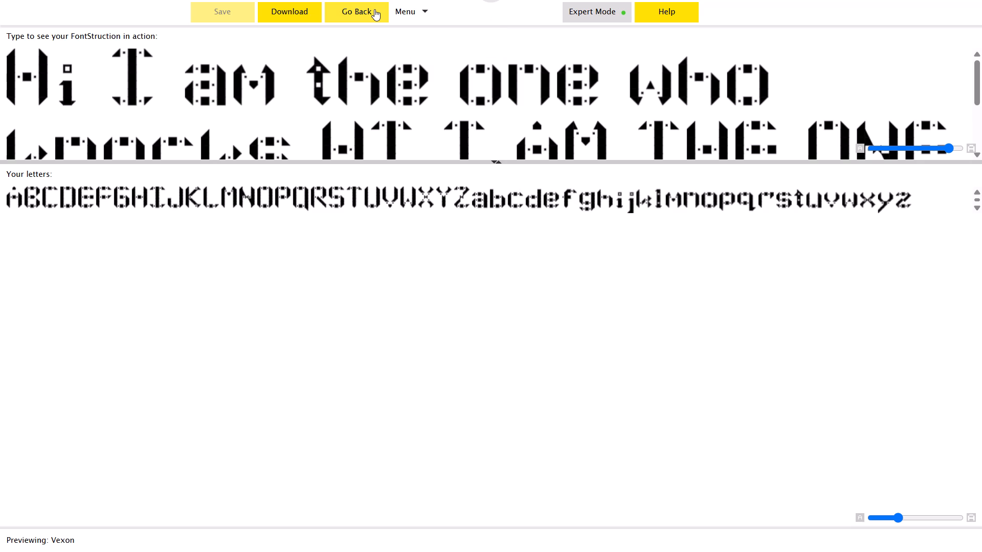
left_click(377, 10)
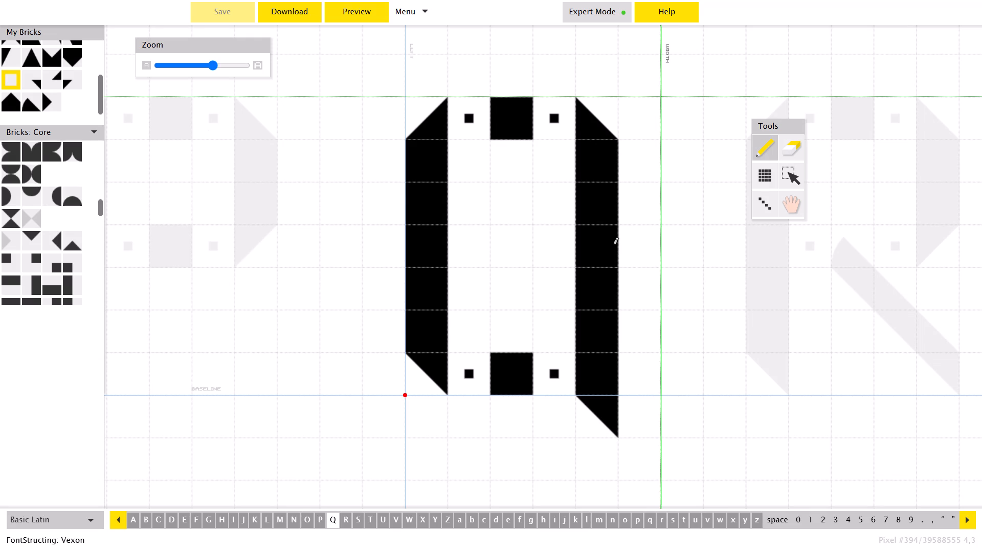
Preview the font, replace the Mm ending the sample text with rrrR, compare both letter forms, and return to the glyph editor.
key("Right")
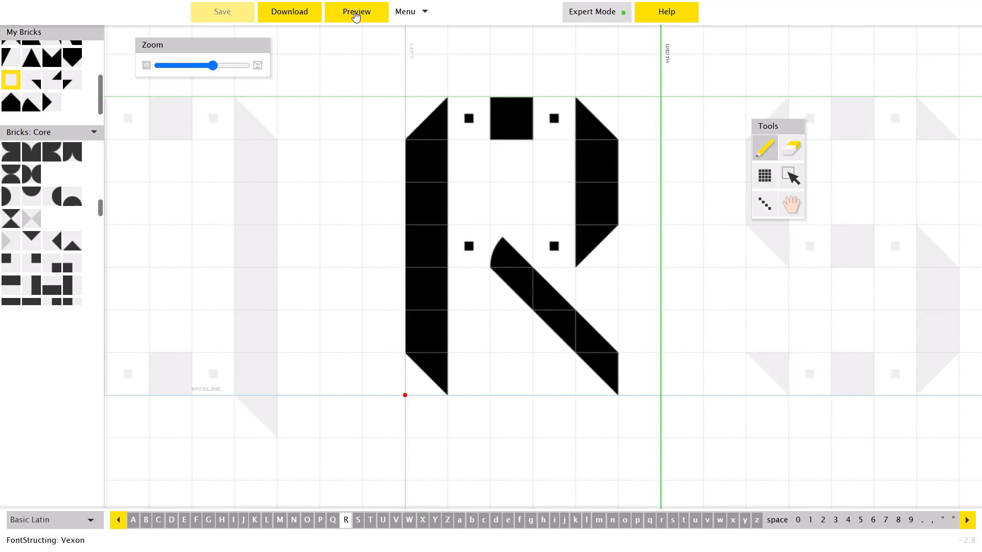
left_click(354, 11)
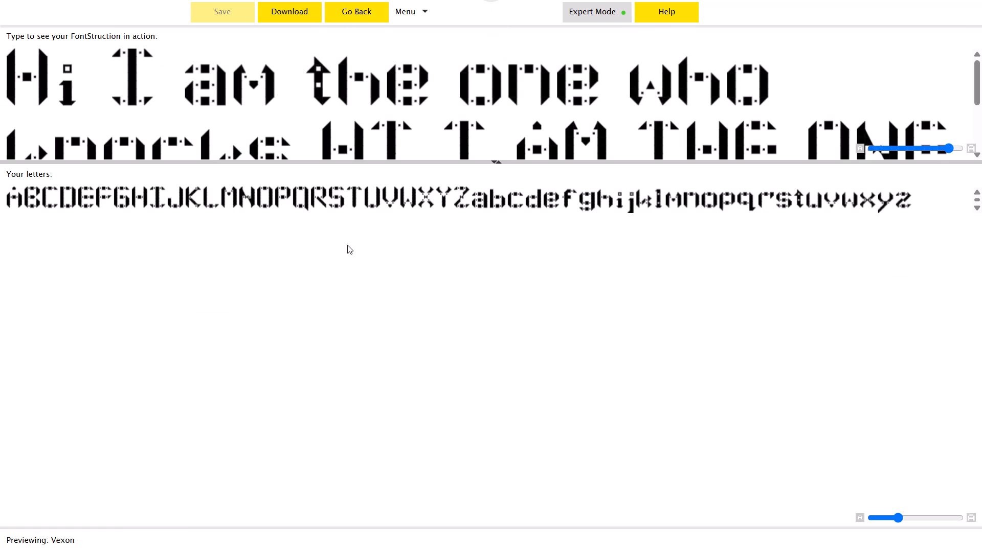
scroll(828, 91, "down", 8)
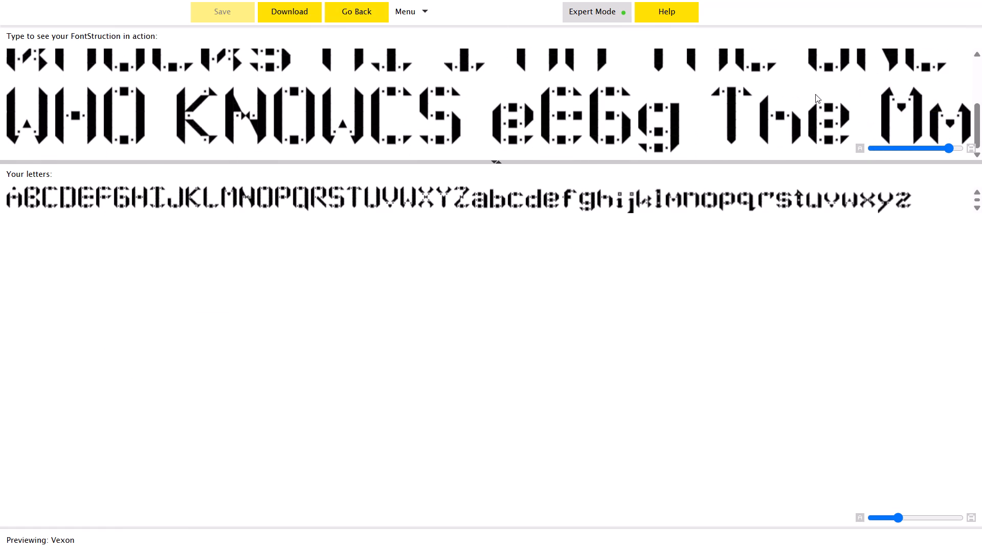
left_click(856, 96)
left_click(904, 117)
key("r")
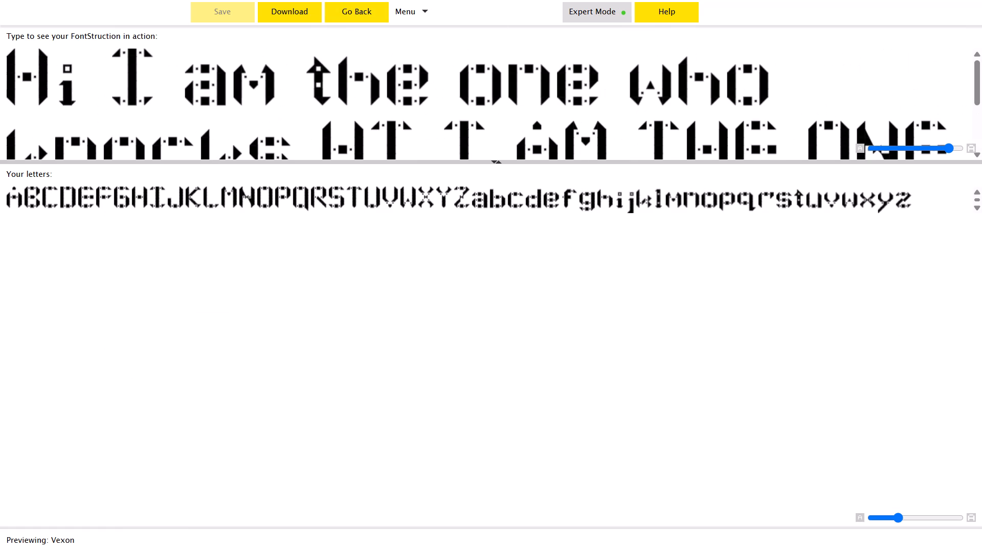
key("r")
scroll(719, 82, "down", 8)
key("r")
scroll(719, 82, "down", 4)
scroll(719, 82, "up", 5)
scroll(719, 82, "down", 9)
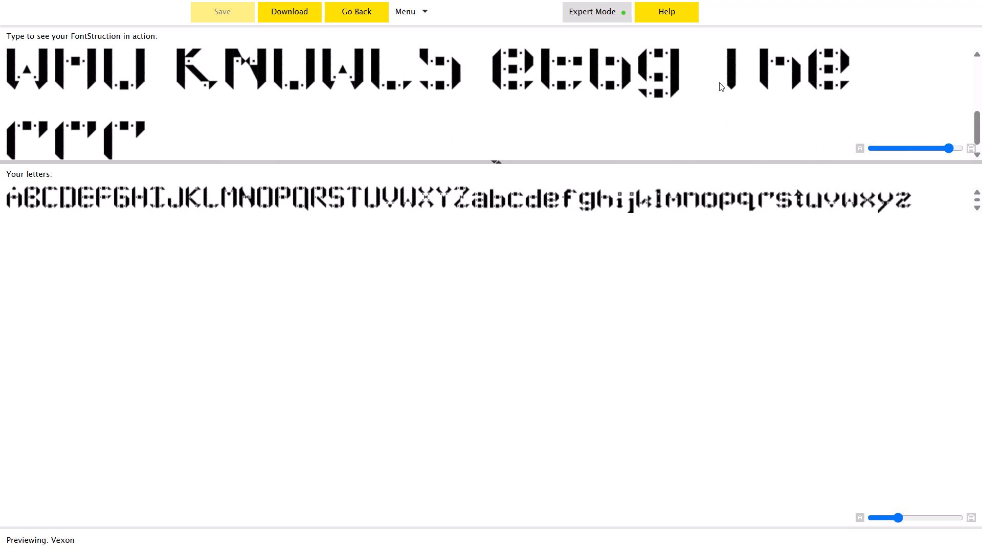
key("shift+r")
scroll(694, 98, "down", 4)
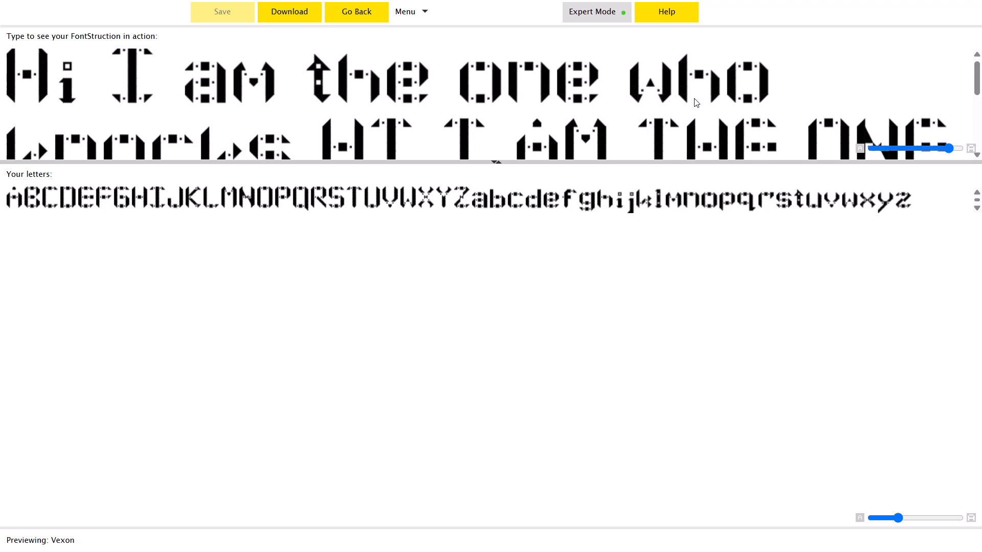
scroll(694, 98, "down", 4)
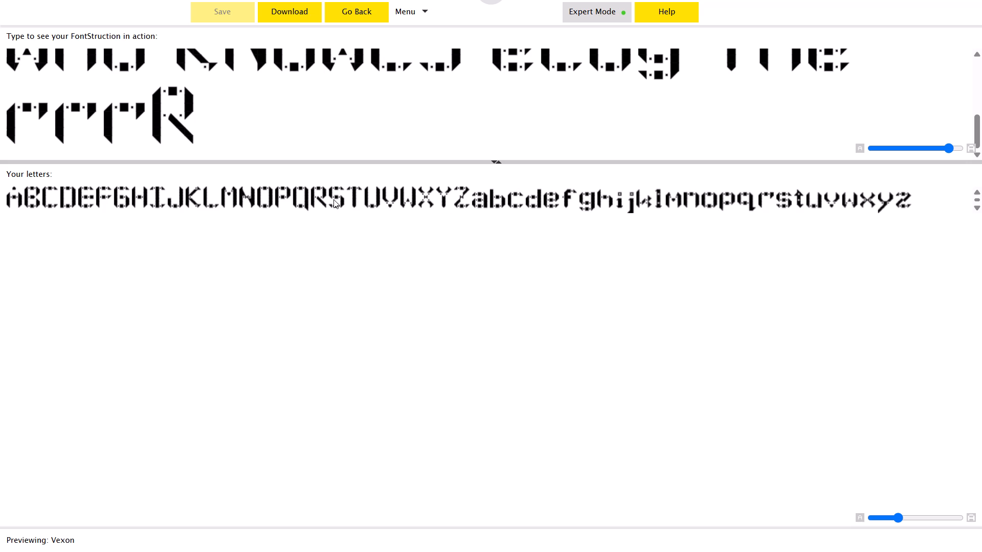
left_click(369, 10)
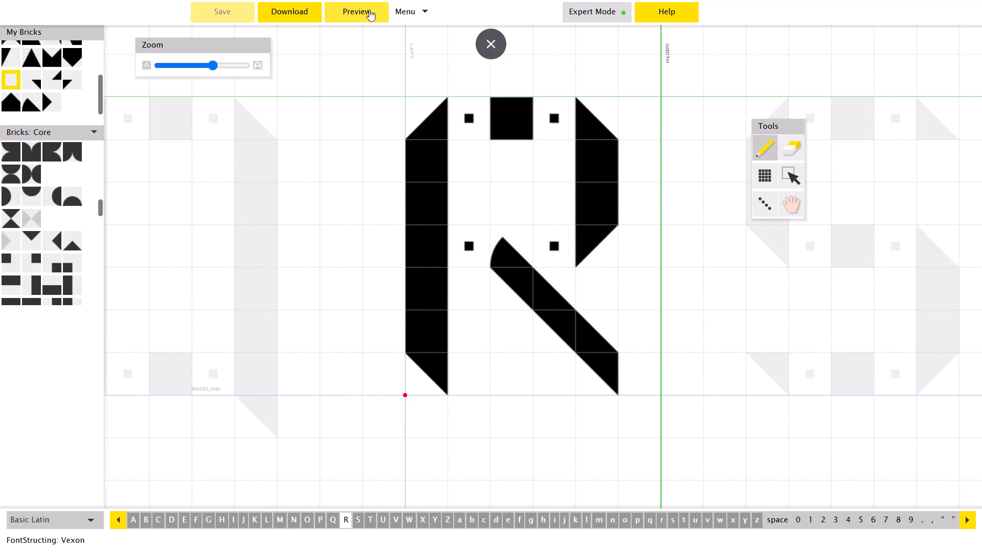
Review the uppercase S and T glyphs, and go back through the preceding letters as far as E.
key("Right")
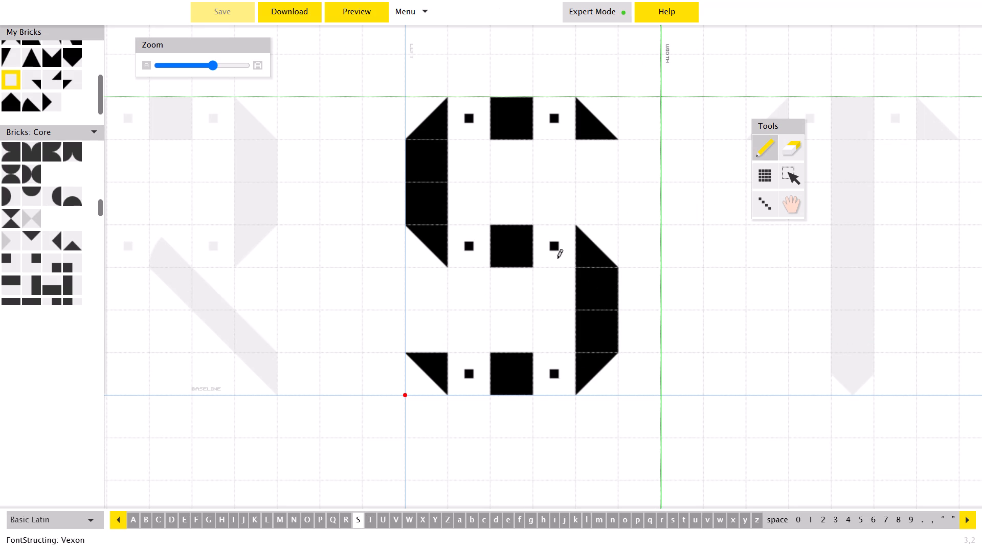
key("Right")
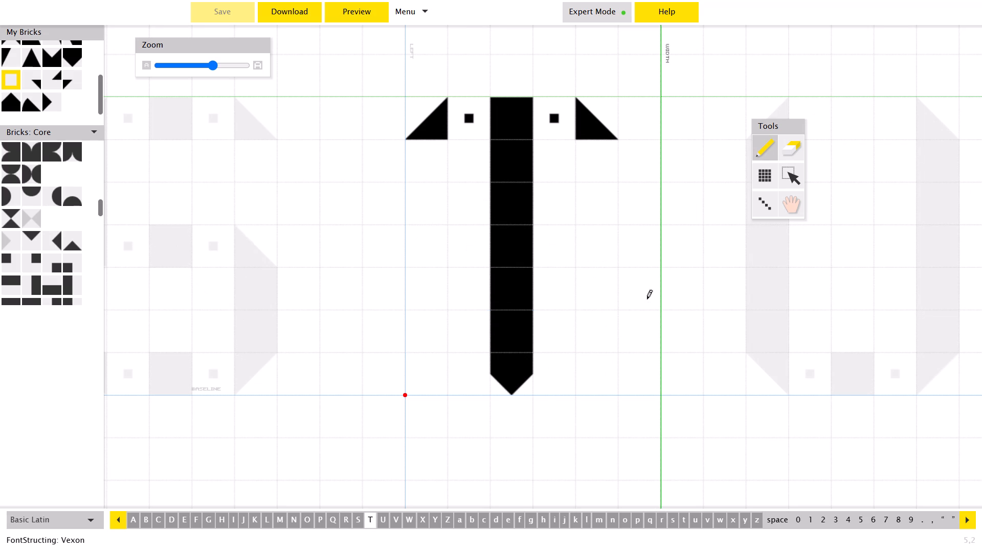
key("Left")
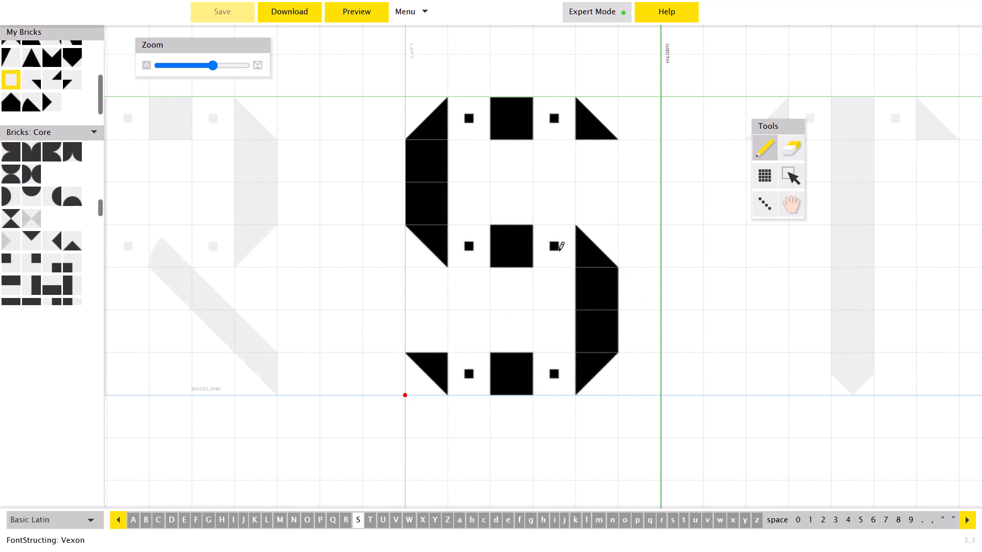
key("Left")
key("Left")
key("Left")
key("Left")
key("Left")
key("Left")
key("Left")
key("Left")
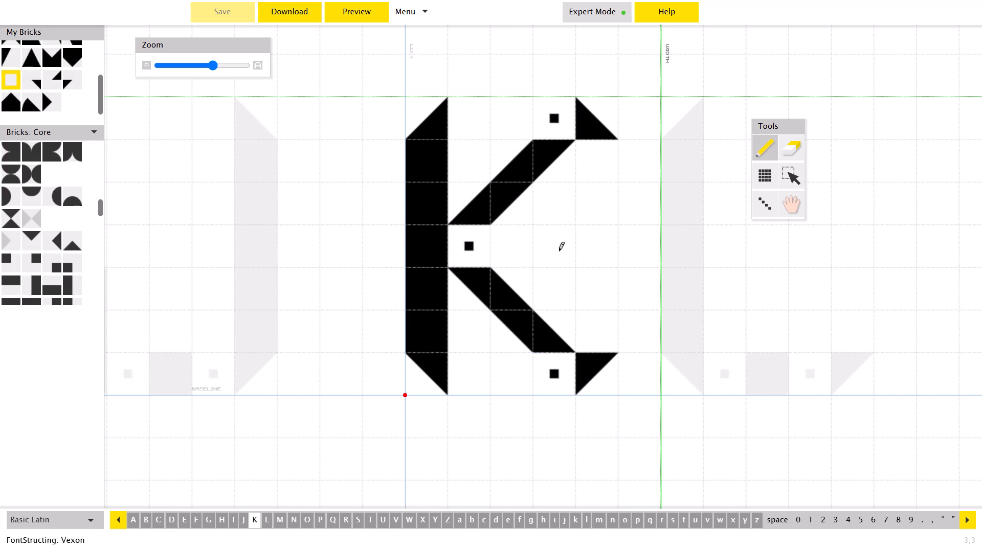
key("Left")
key("Left")
key("Left")
key("Right")
key("Right")
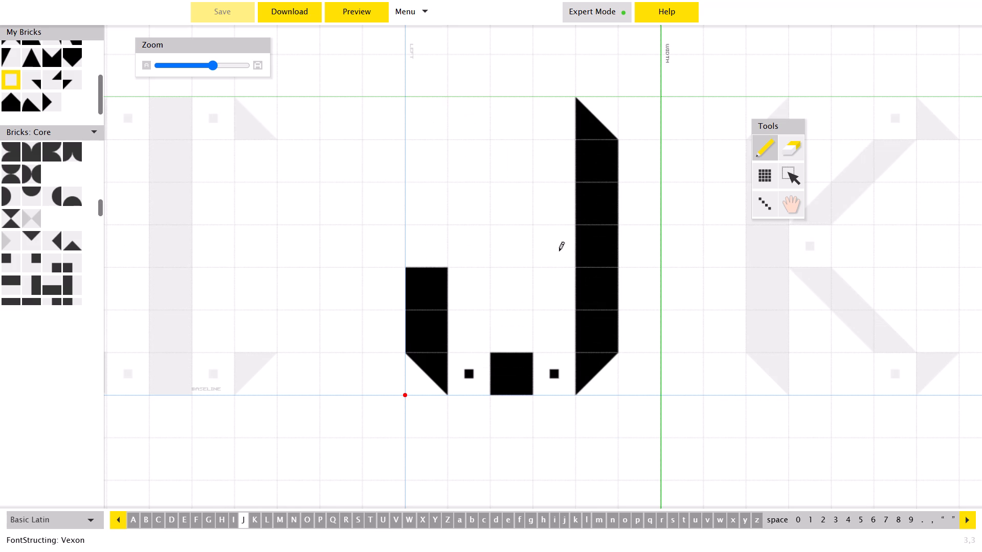
key("Left")
key("Left")
key("Left")
key("Left")
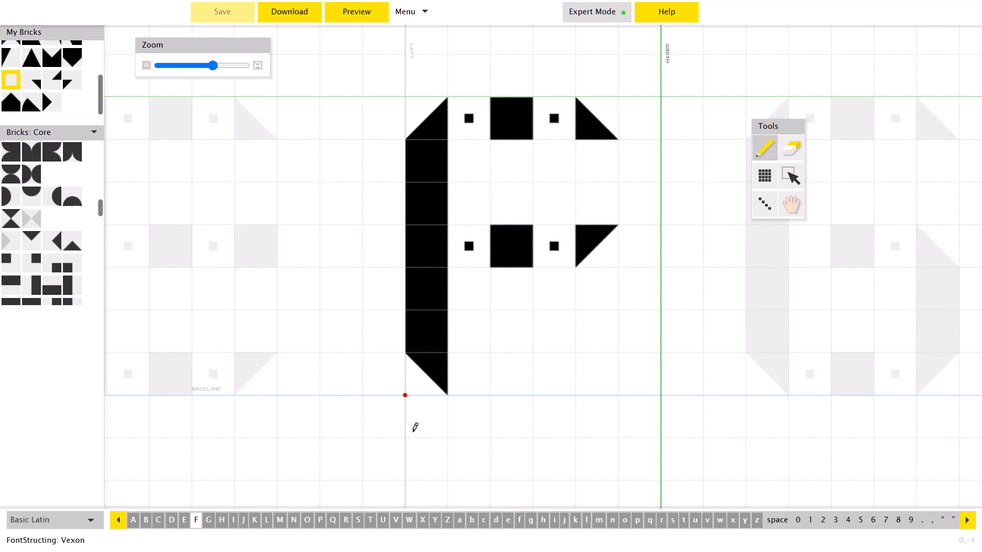
key("Left")
Review the uppercase glyphs in order from F through W, comparing V with W and ending on W.
key("Right")
key("Right")
key("Right")
key("Right")
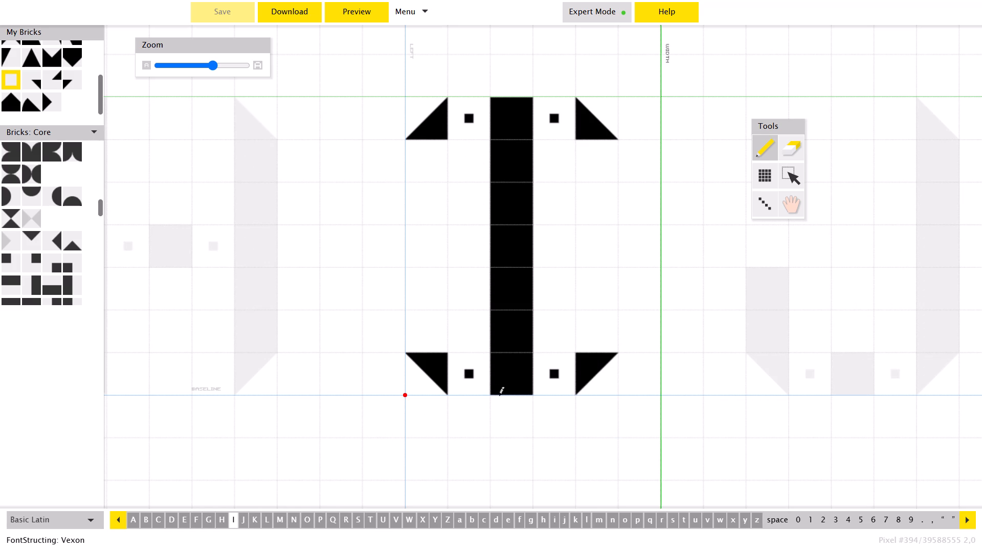
key("Right")
key("Right")
key("Right")
key("Right")
key("Right")
key("Right")
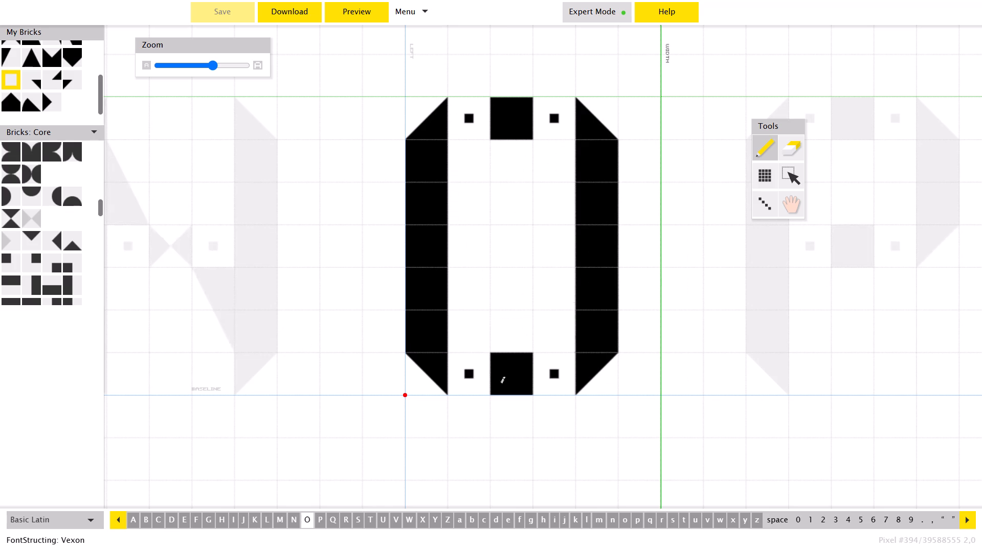
key("Right")
key("Right")
key("Right")
key("Right")
key("Right")
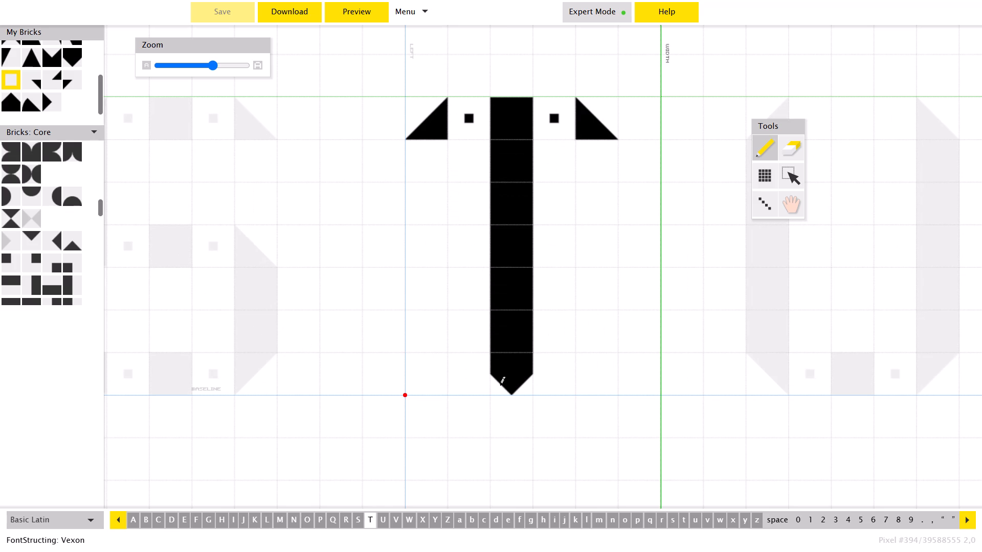
key("Right")
key("Right")
key("Right")
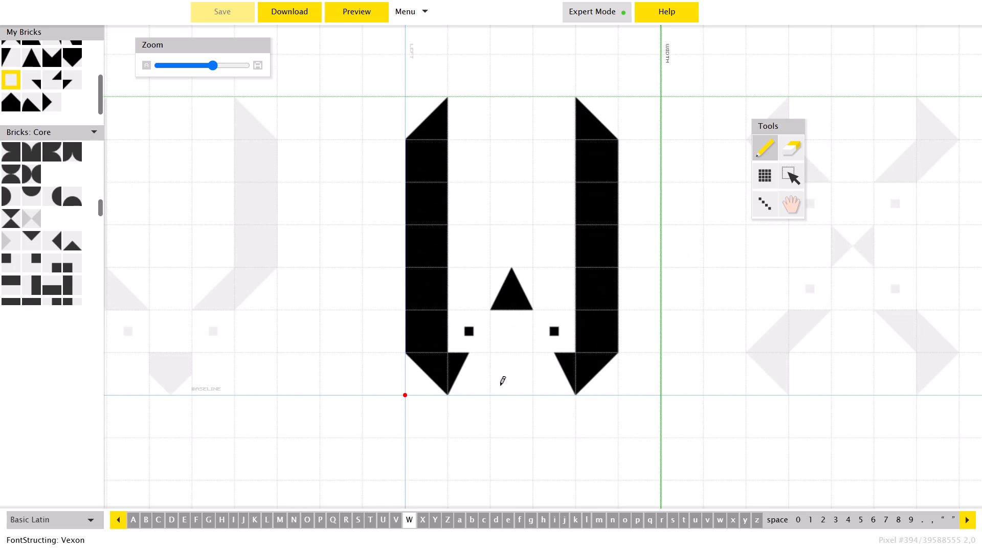
key("Left")
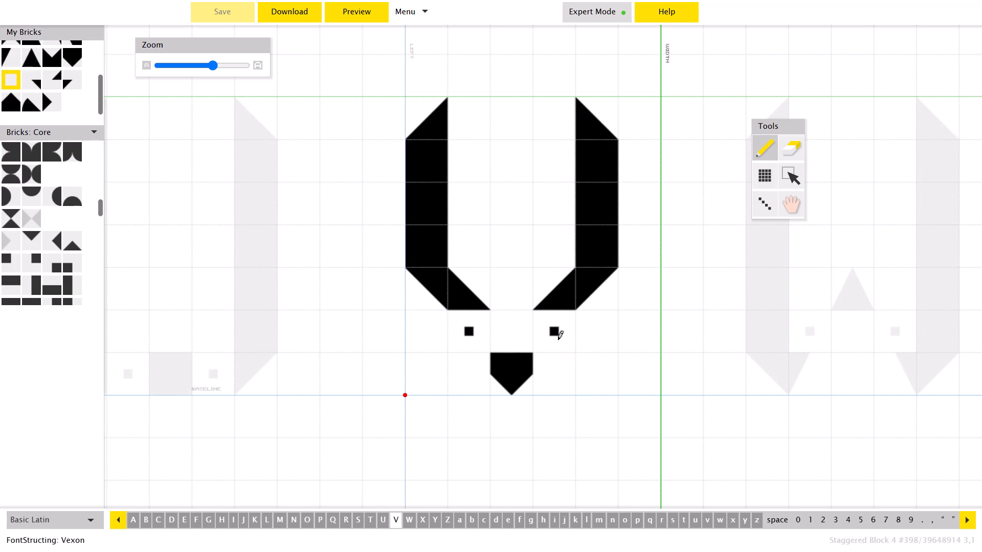
key("Right")
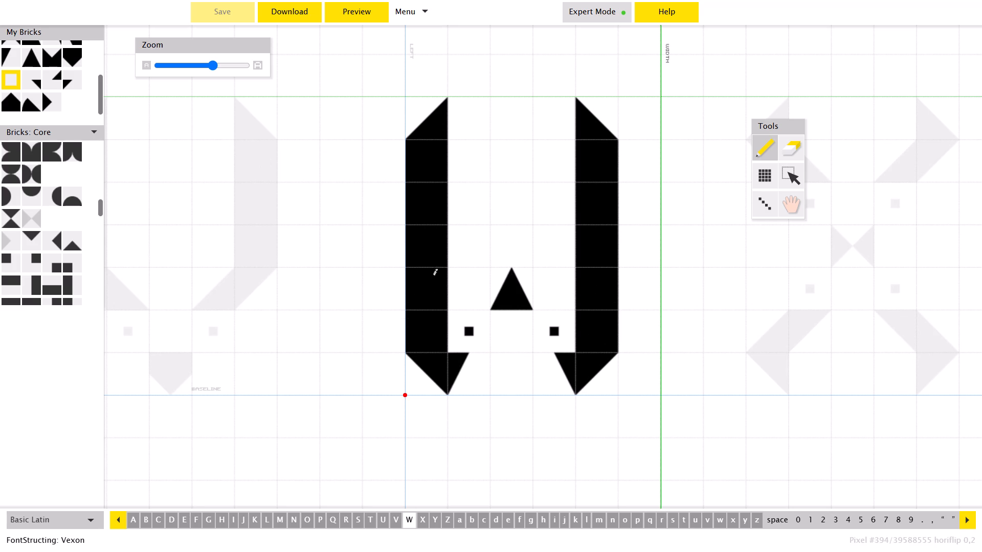
Find the upward-pointing house-shaped core brick and replace the central triangle of the uppercase W with it.
scroll(56, 83, "up", 3)
scroll(56, 83, "down", 4)
scroll(53, 274, "down", 5)
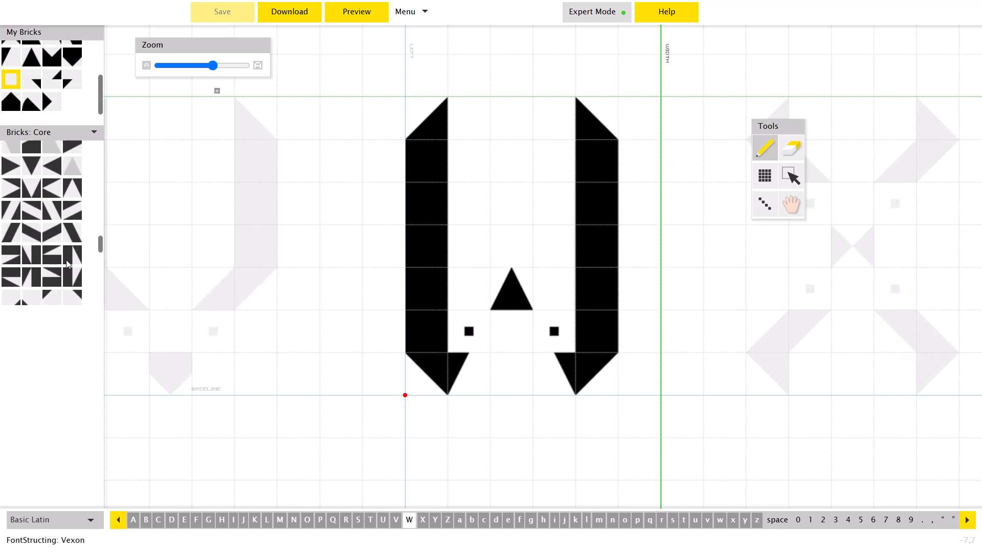
scroll(66, 252, "down", 16)
scroll(66, 248, "up", 5)
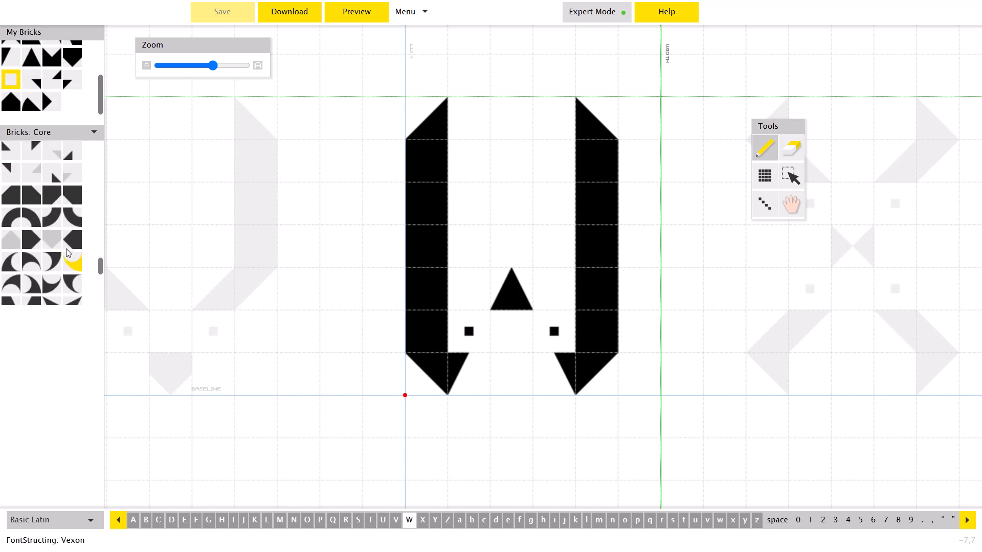
scroll(66, 248, "up", 4)
scroll(65, 247, "down", 2)
scroll(64, 245, "up", 2)
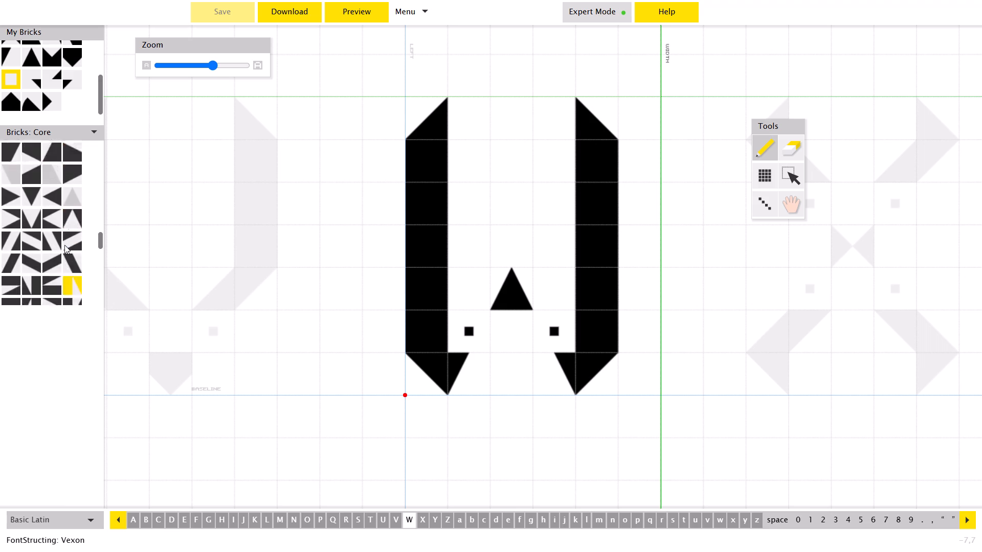
scroll(64, 245, "up", 5)
scroll(63, 243, "down", 2)
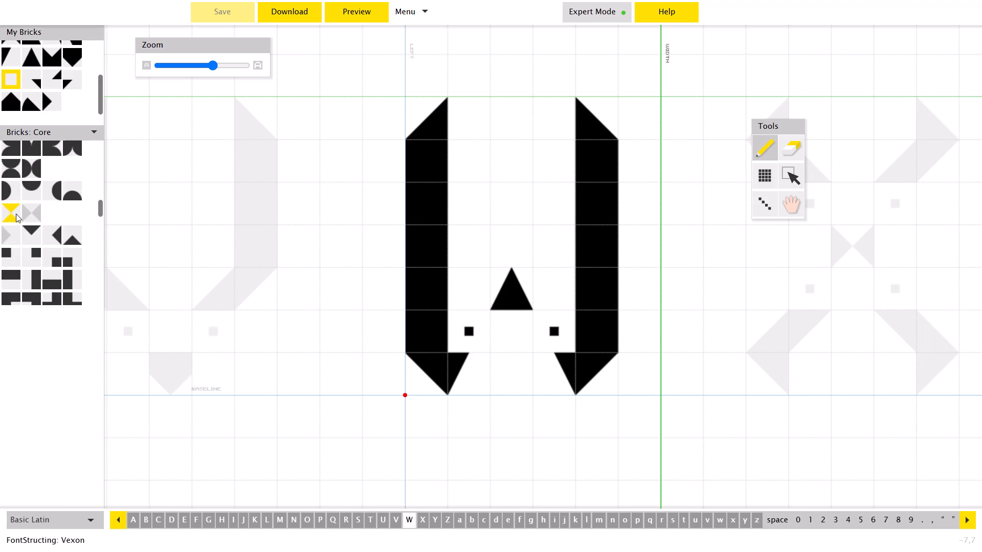
scroll(37, 229, "up", 3)
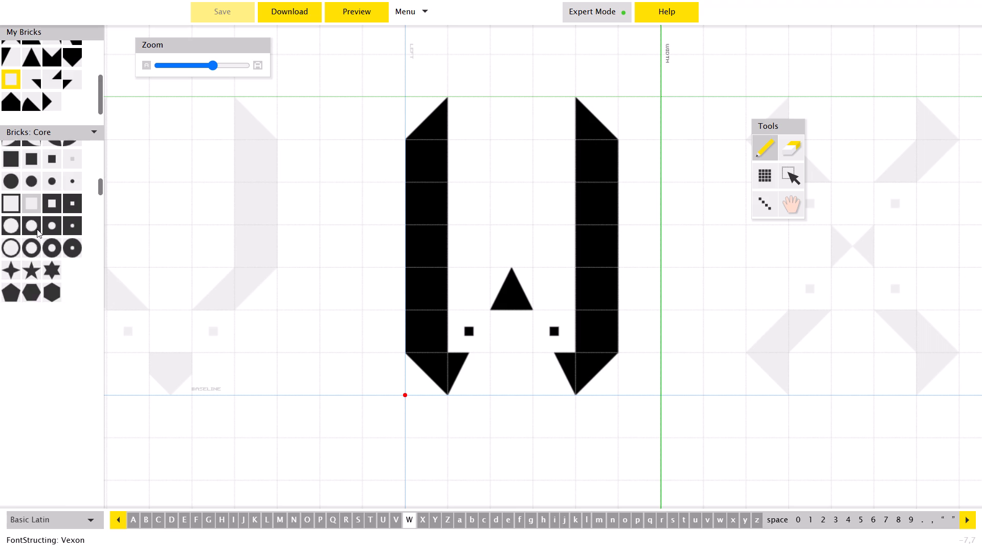
scroll(37, 229, "down", 1)
scroll(37, 228, "up", 4)
scroll(37, 228, "down", 2)
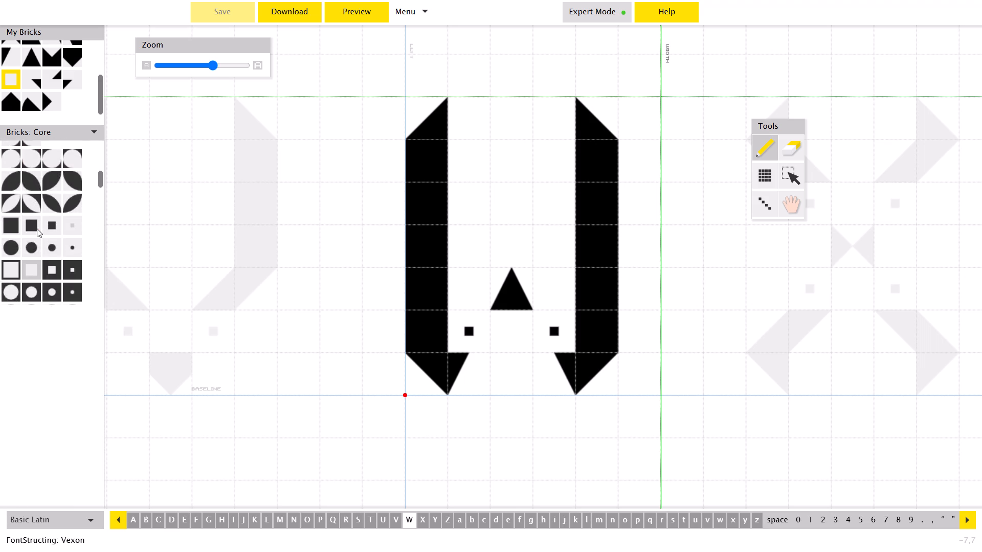
scroll(37, 228, "up", 10)
scroll(37, 228, "down", 4)
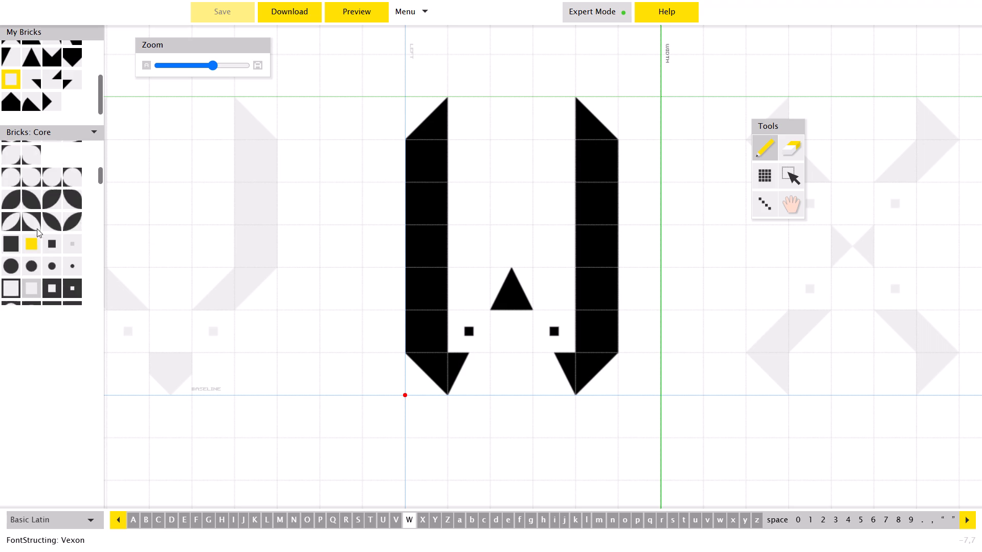
scroll(37, 228, "down", 12)
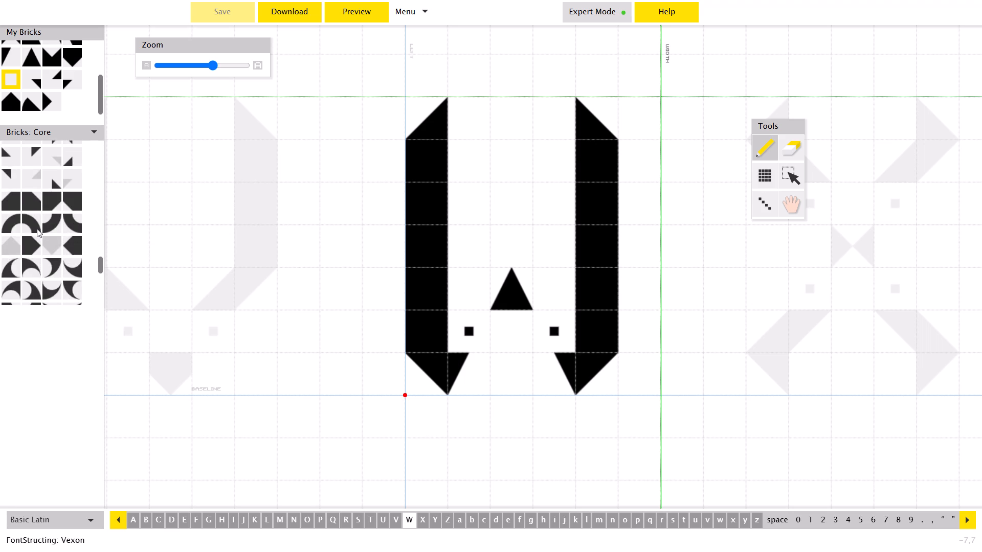
scroll(37, 228, "down", 1)
scroll(37, 228, "up", 1)
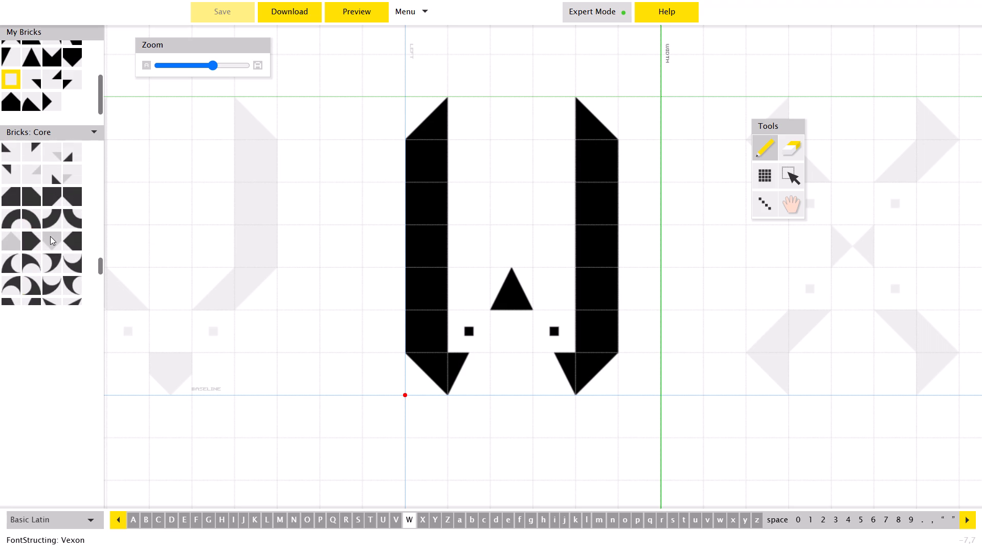
left_click(14, 236)
left_click(505, 294)
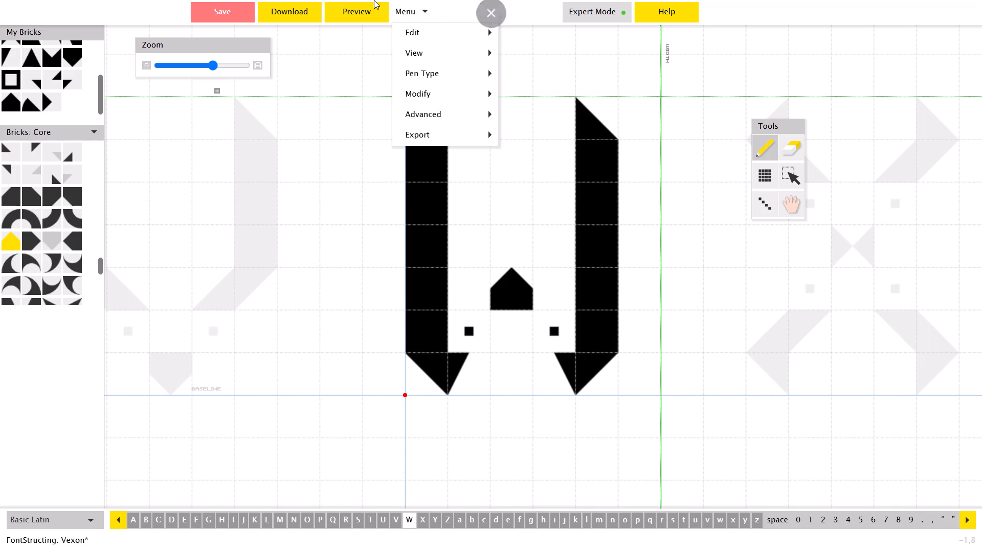
Preview the font and append wwWW to the sample text to compare the lowercase and uppercase W forms.
left_click(370, 14)
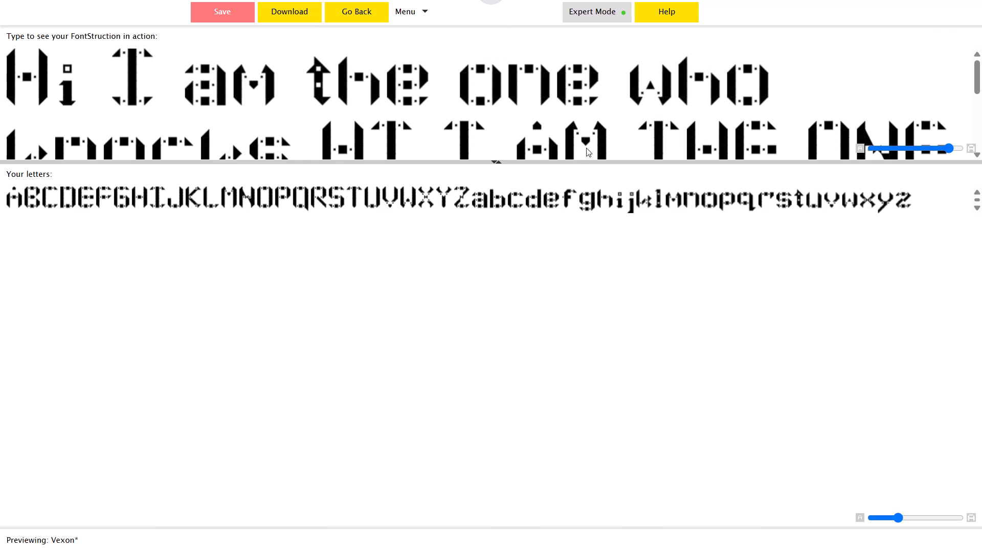
scroll(647, 115, "down", 8)
left_click(490, 115)
key("space")
type("ww")
type("WW")
scroll(482, 121, "down", 3)
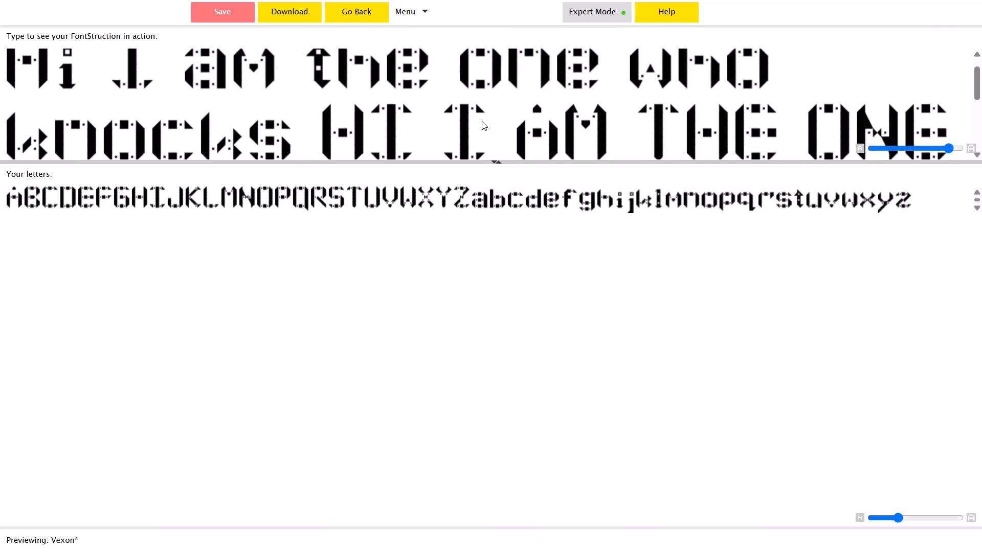
scroll(482, 121, "down", 9)
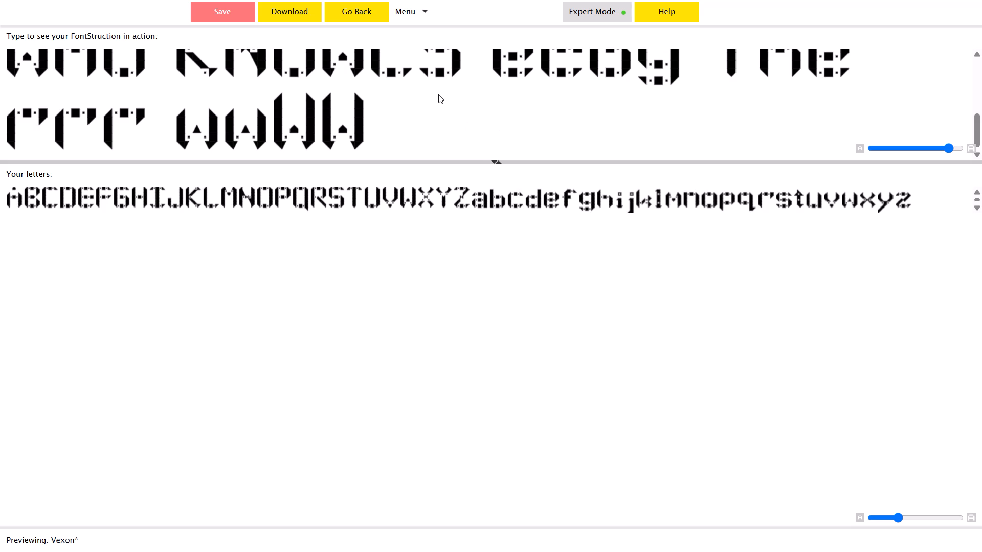
Add the words Wall WALL Wall at the end of the sample text to check the W in context.
left_click(426, 123)
key("space")
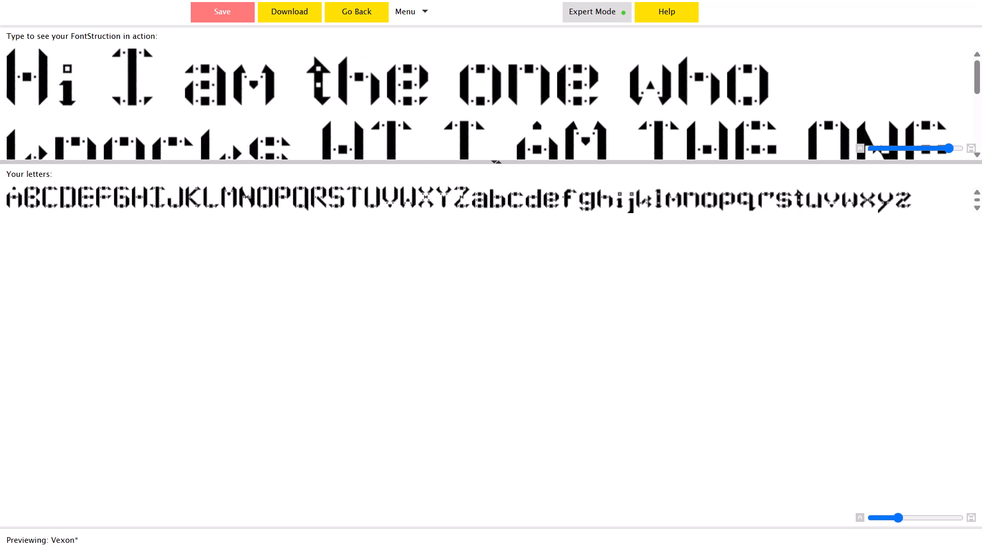
type("Wall WALL Wall")
scroll(426, 122, "down", 10)
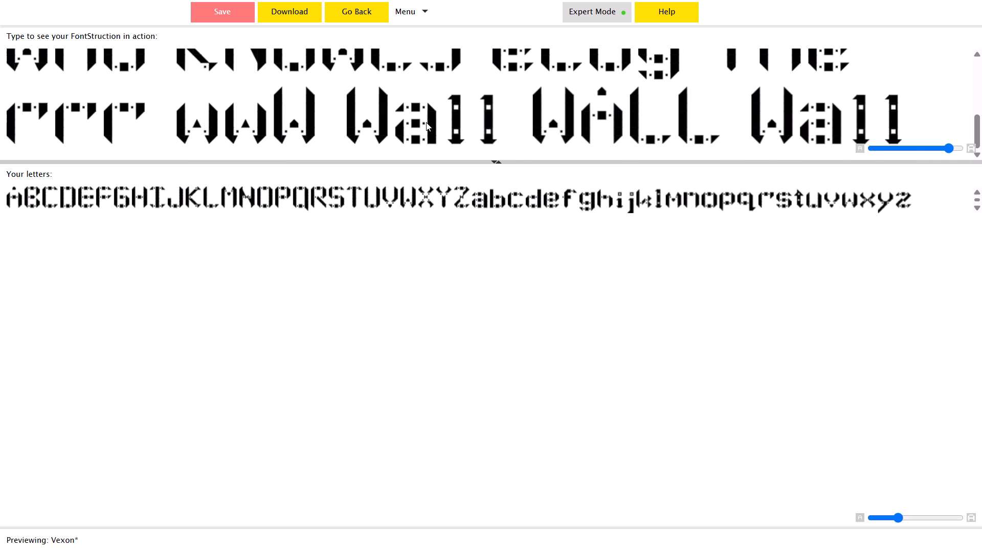
scroll(731, 105, "down", 3)
Enlarge the sample text area to fit its last line, check the W words, and return to the glyph editor.
left_click_drag(968, 164, 942, 244)
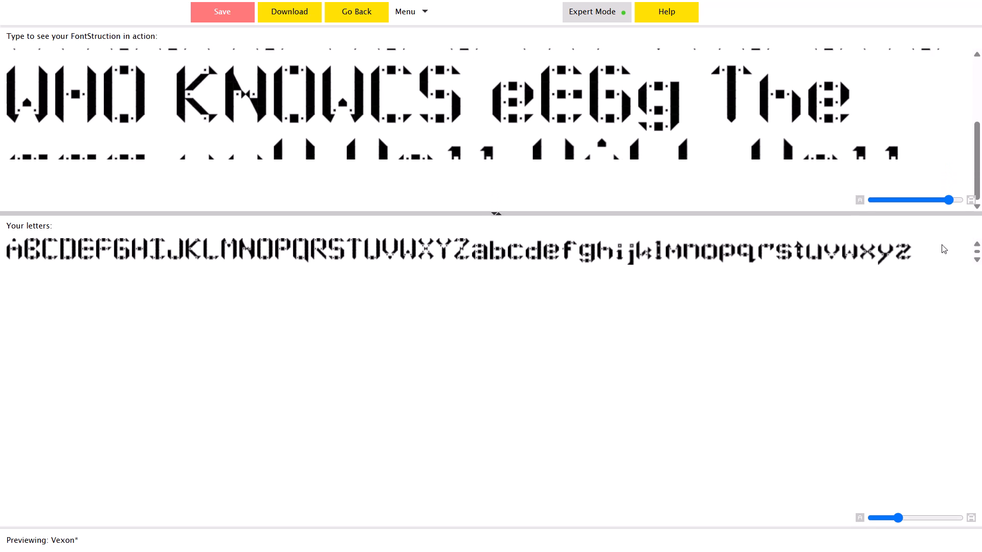
left_click_drag(942, 244, 938, 244)
scroll(847, 123, "down", 4)
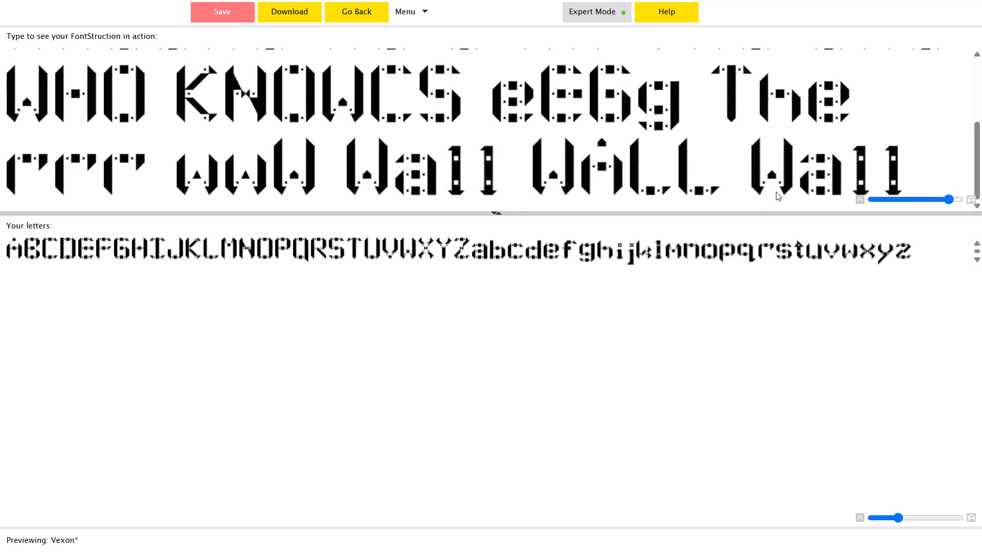
left_click(346, 10)
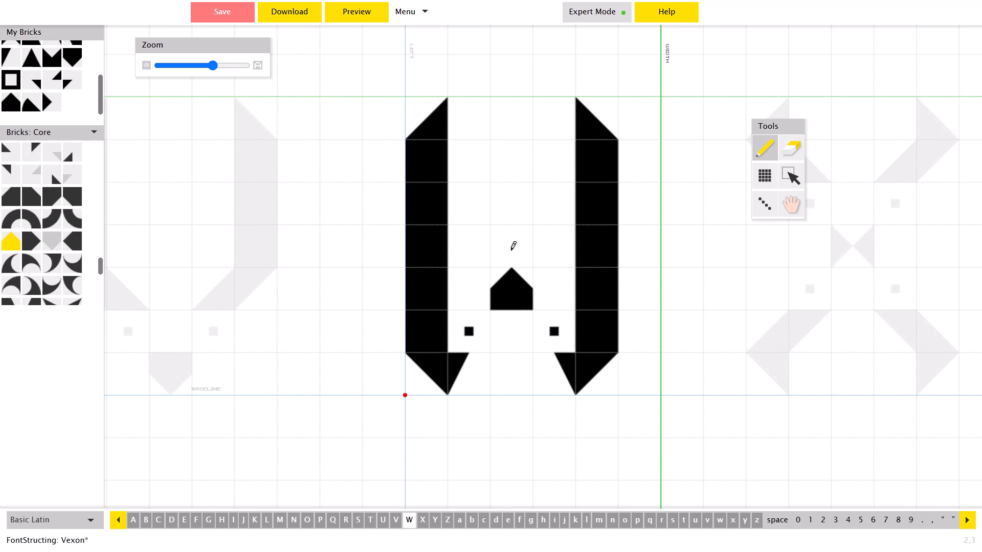
Check the uppercase W against its neighbour X, re-examine the W words in preview, and return to the glyph editor.
key("Right")
key("Left")
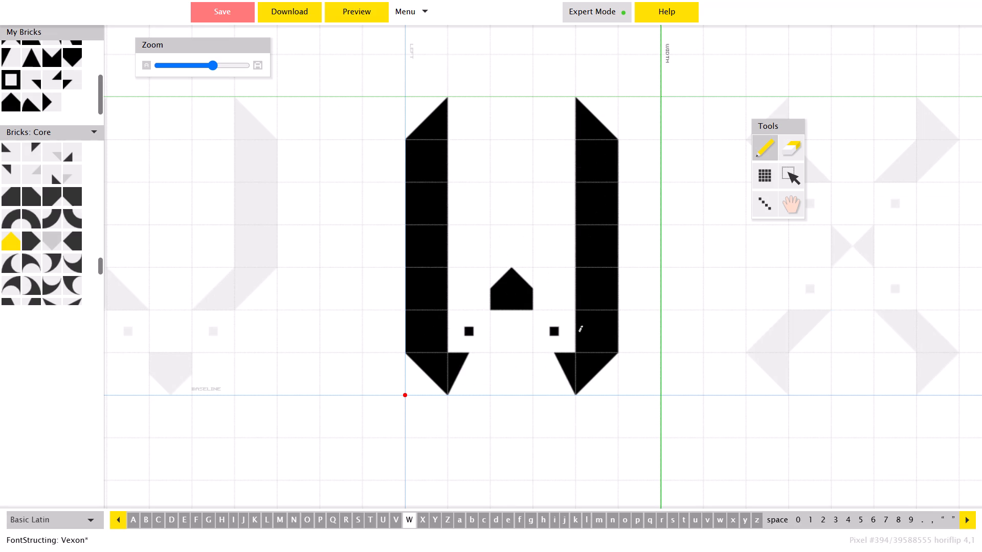
key("Right")
key("Left")
left_click(360, 16)
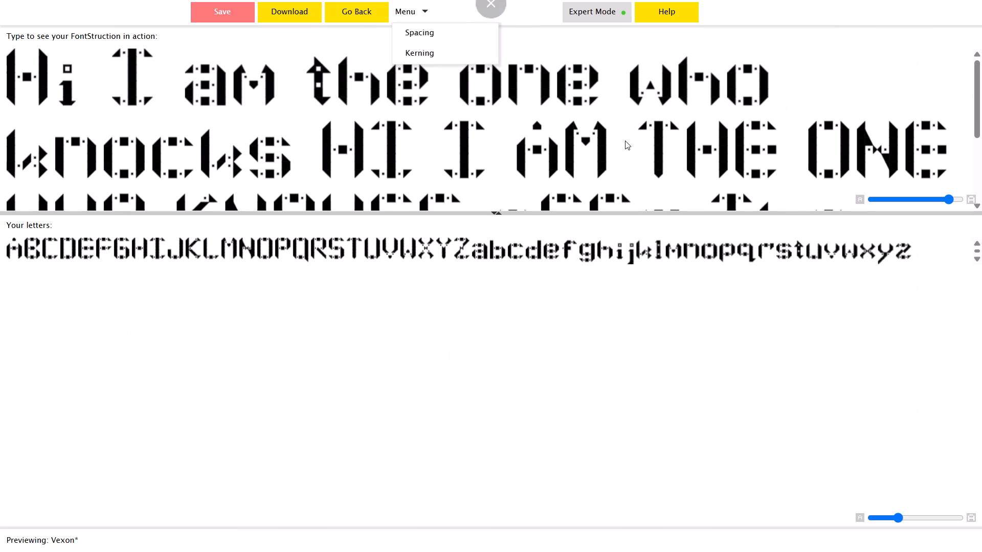
scroll(625, 141, "down", 5)
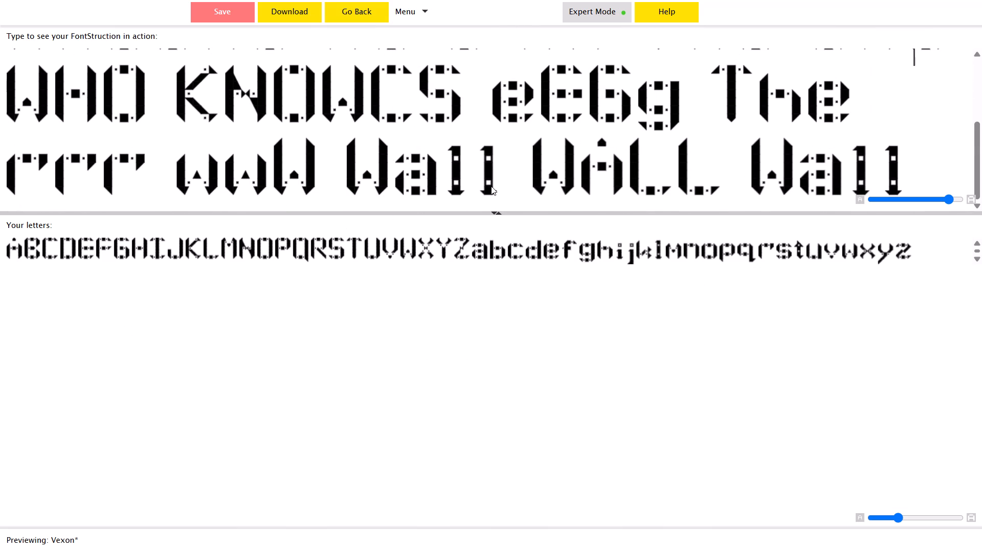
scroll(612, 170, "down", 8)
left_click(369, 13)
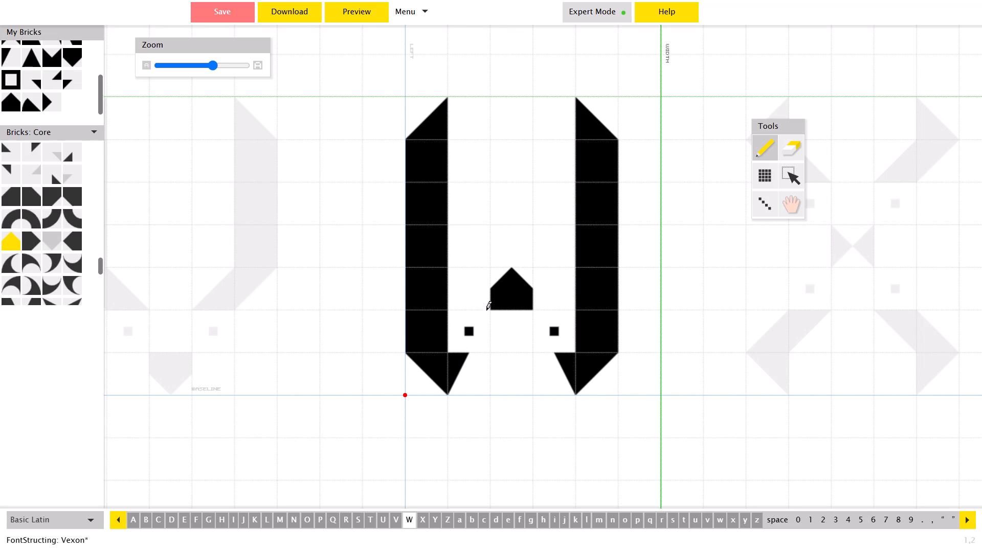
Compare the uppercase X glyph with the lowercase x, ending on the uppercase X.
key("Right")
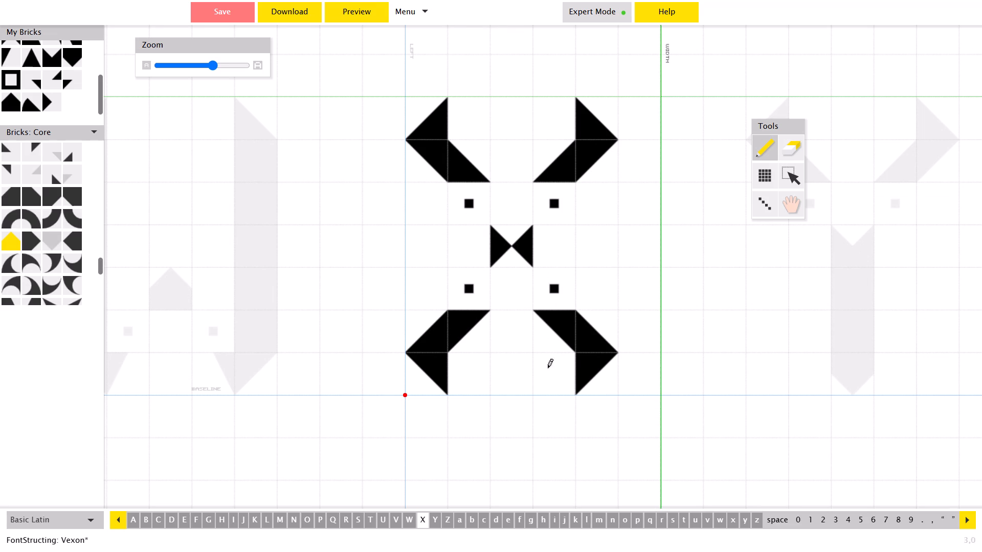
left_click(732, 524)
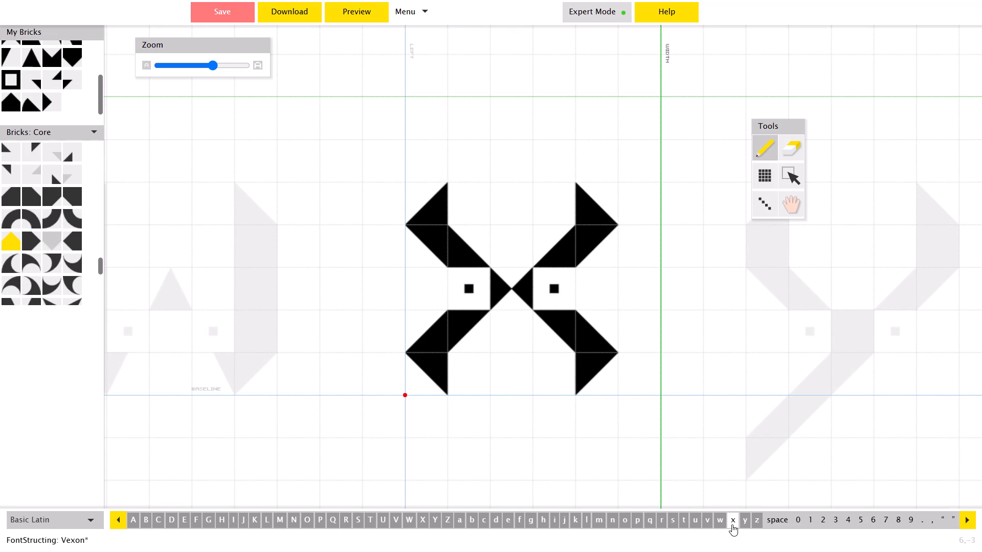
left_click(420, 521)
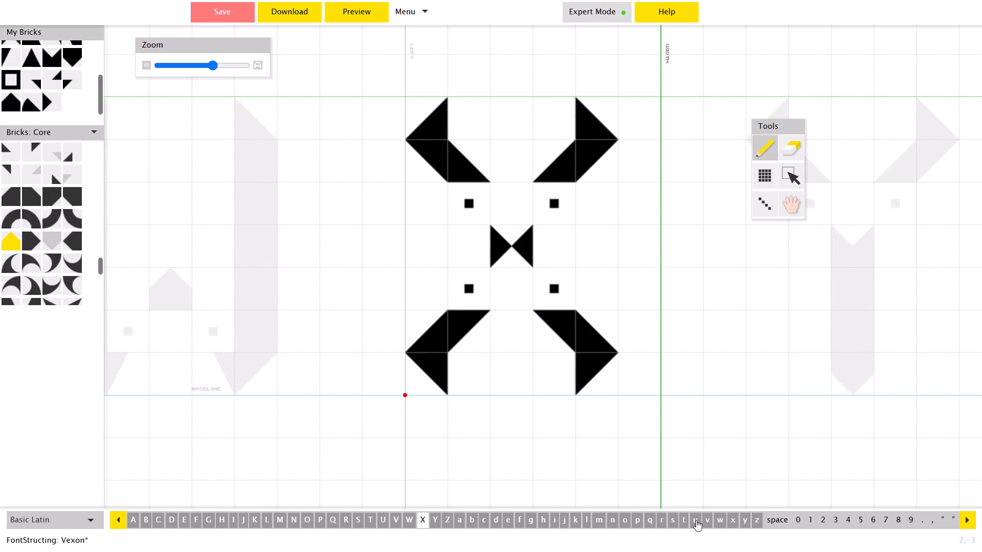
left_click(731, 525)
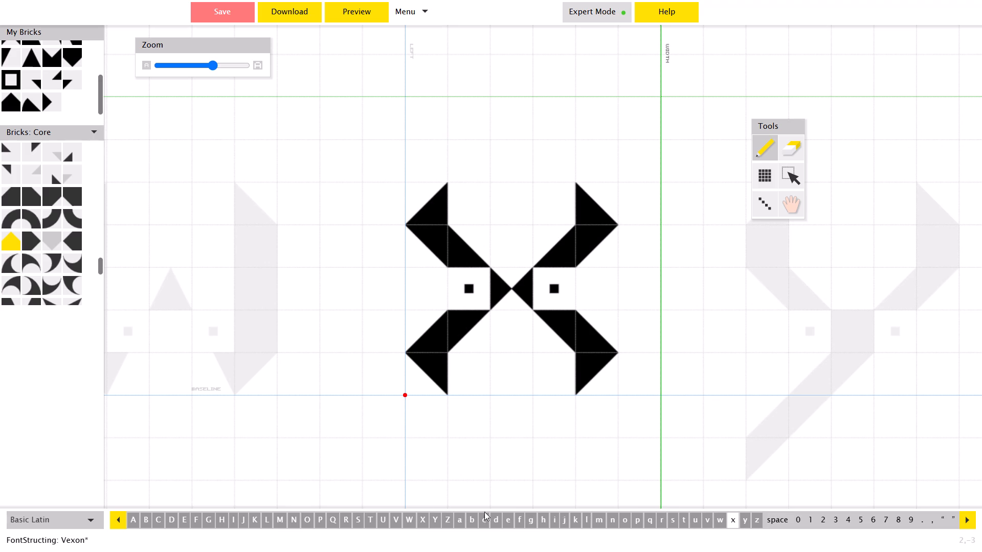
left_click(426, 523)
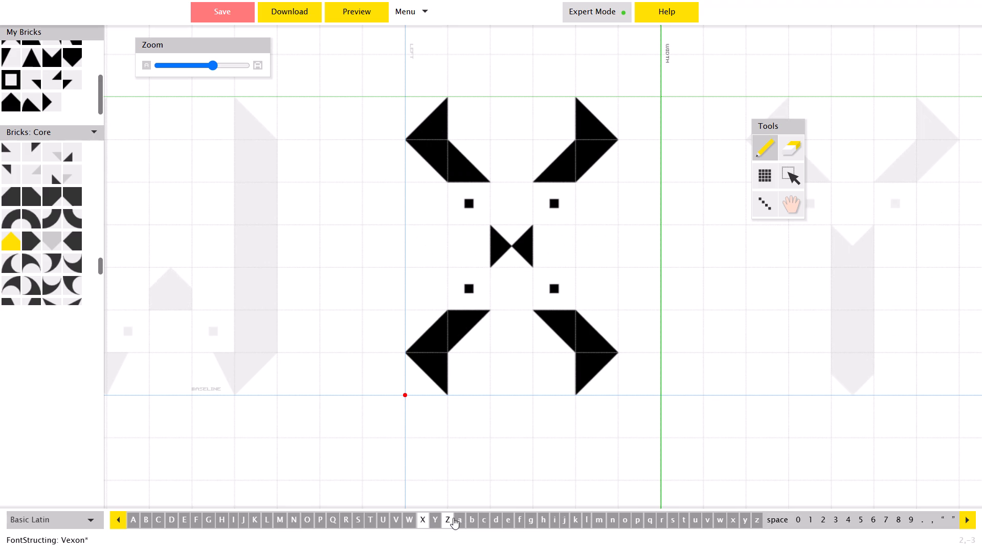
key("Right")
key("Left")
Review the glyphs from uppercase Y and Z through lowercase a to d, and go back to lowercase b.
key("Right")
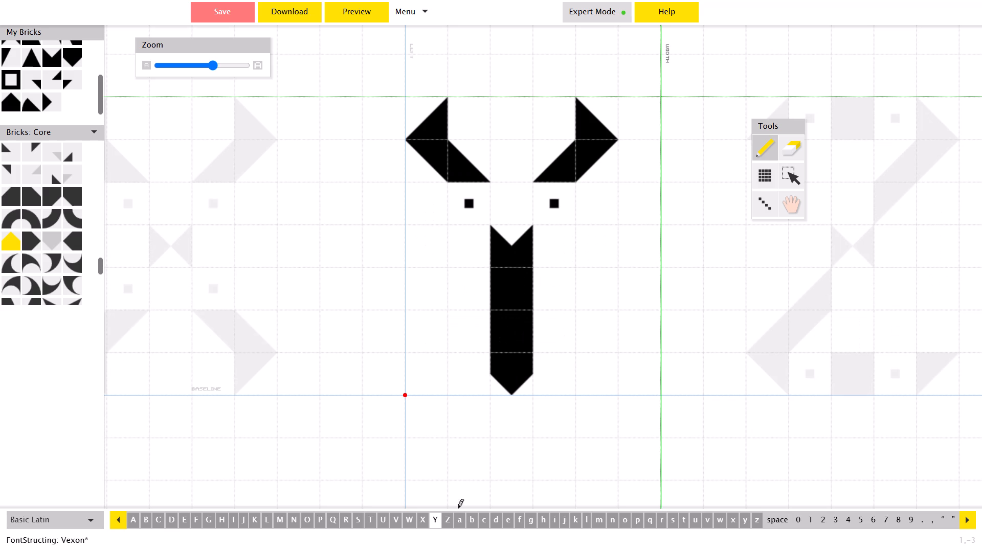
key("Right")
key("Left")
key("Right")
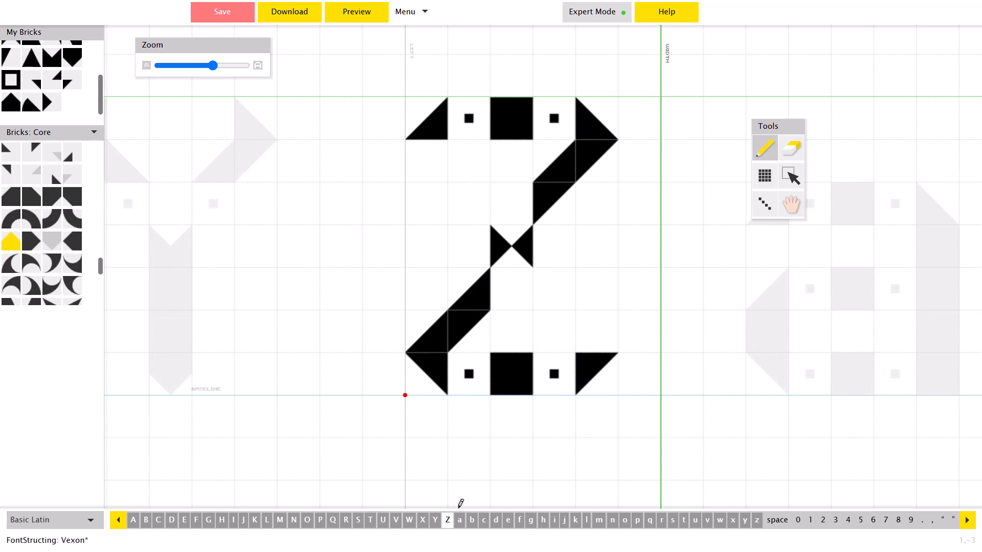
key("Right")
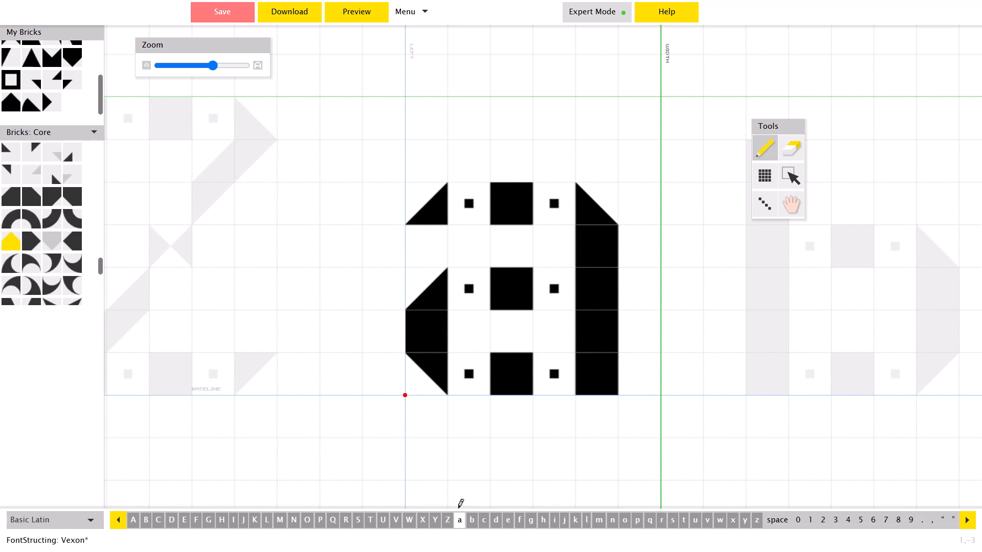
key("Right")
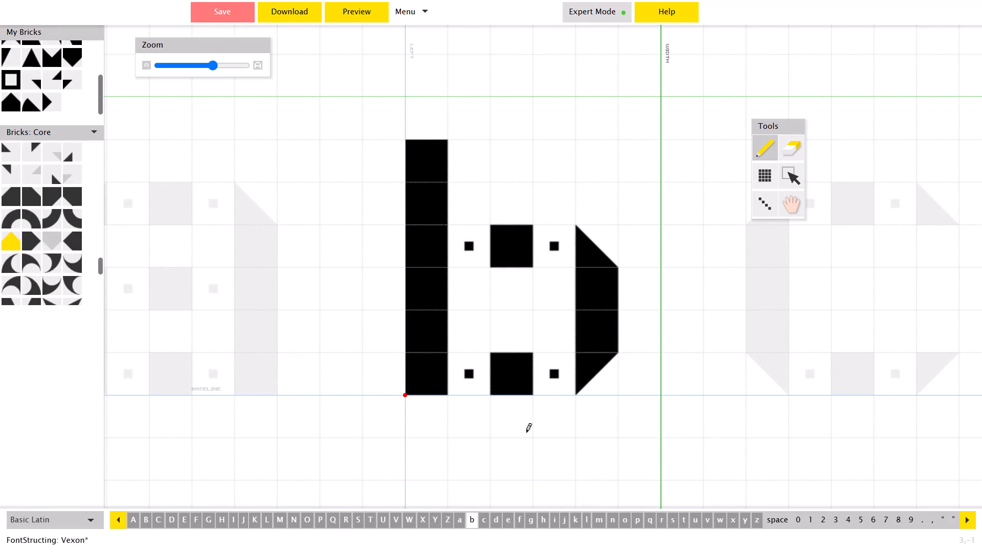
key("Right")
key("Right")
key("Left")
key("Left")
Replace the top and bottom squares of the lowercase b's stem with diagonal half-square bricks that bevel its outer corners.
scroll(34, 74, "up", 5)
left_click(18, 53)
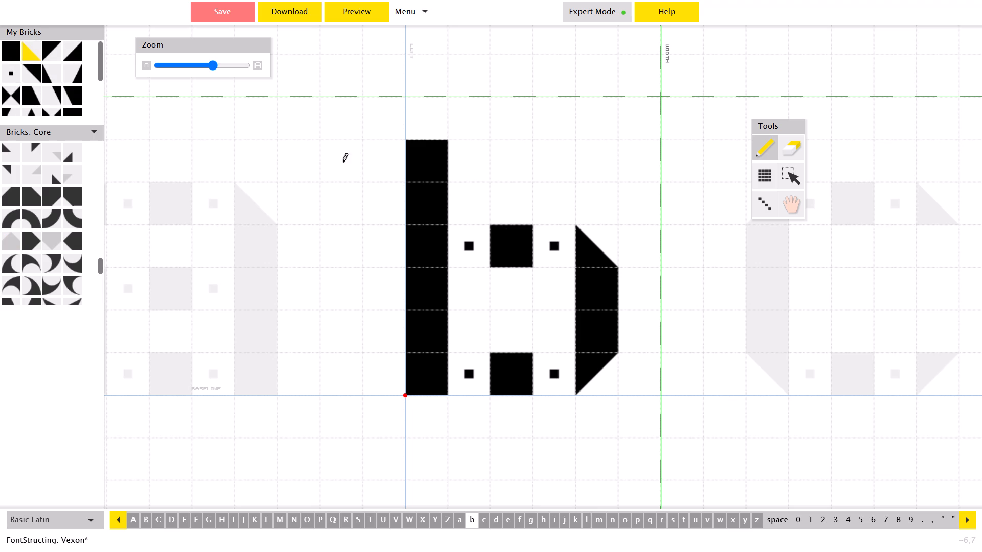
left_click(435, 150)
left_click(420, 153)
left_click(420, 153)
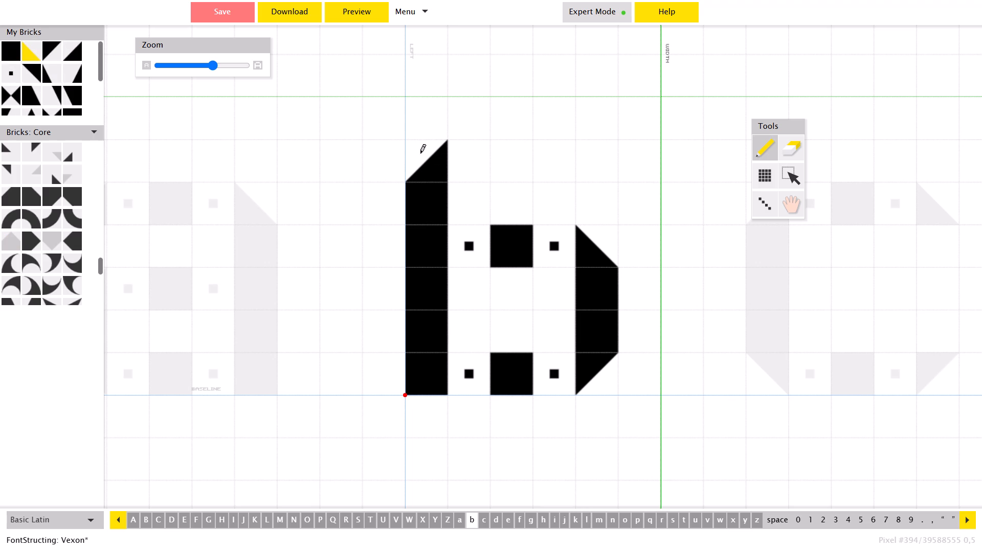
left_click(420, 387)
left_click(420, 387)
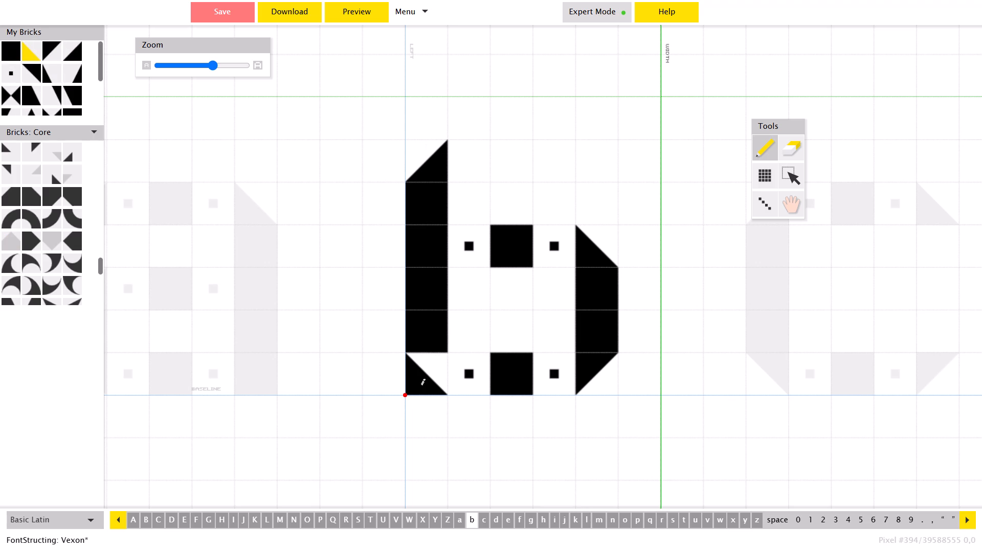
left_click(421, 386)
left_click(421, 386)
left_click(421, 386)
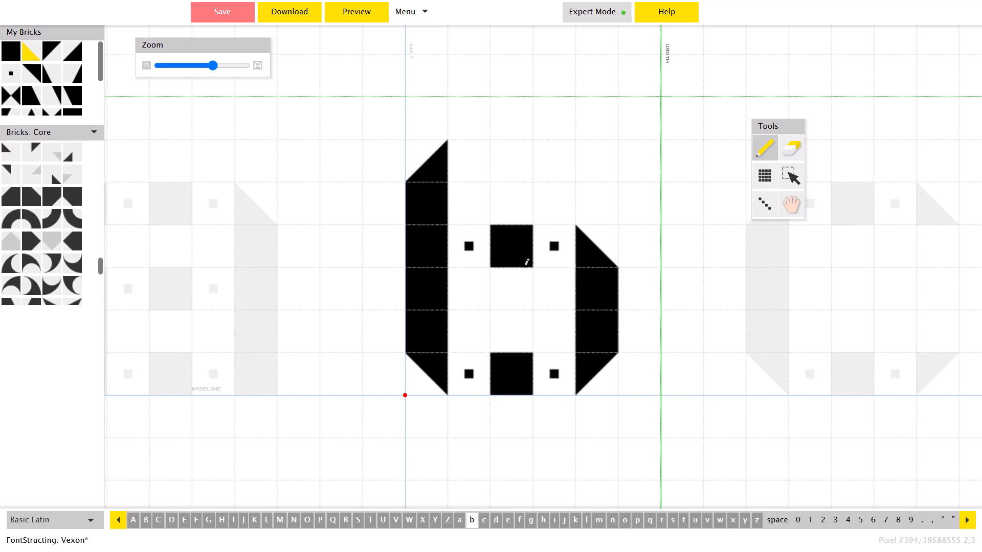
Preview the font with the letter overview enlarged so each alphabet fits one line, examine the letters, and return to the glyph editor.
left_click(373, 18)
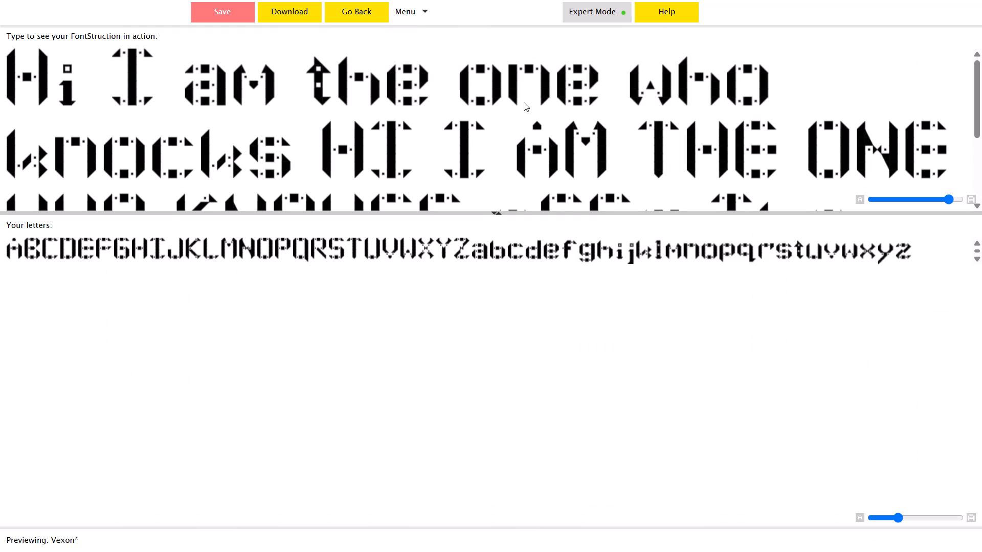
scroll(611, 268, "down", 1)
left_click_drag(898, 519, 908, 519)
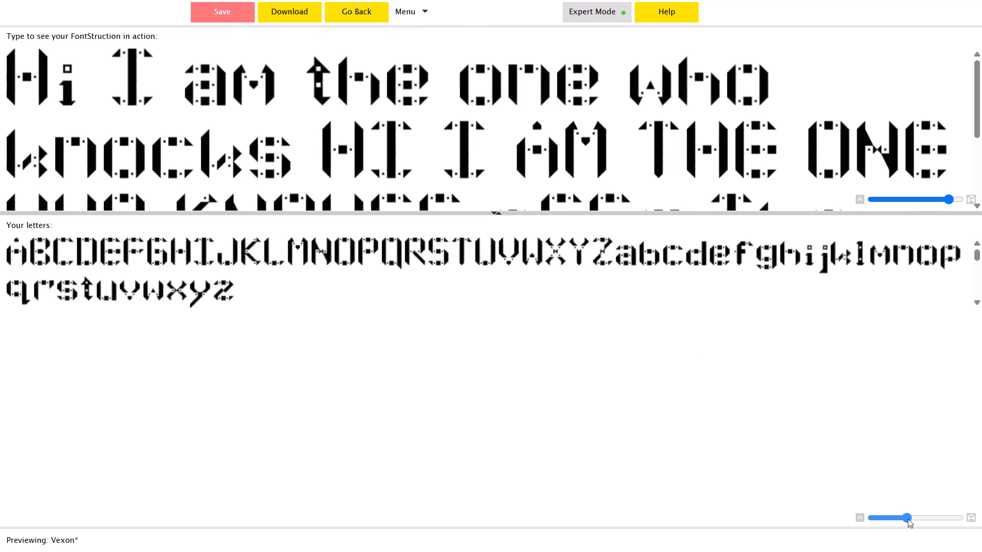
left_click_drag(908, 519, 920, 517)
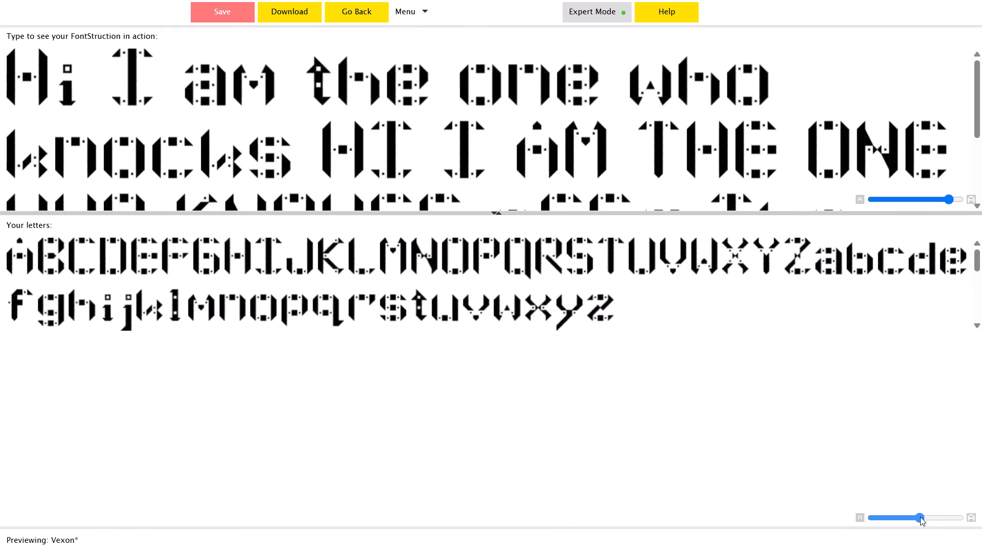
left_click_drag(920, 517, 924, 515)
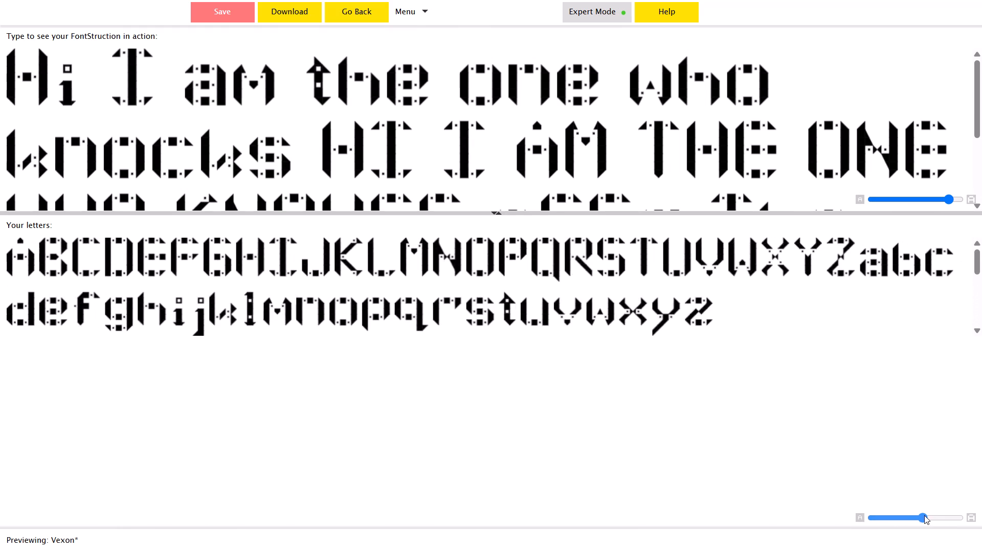
left_click_drag(924, 515, 928, 514)
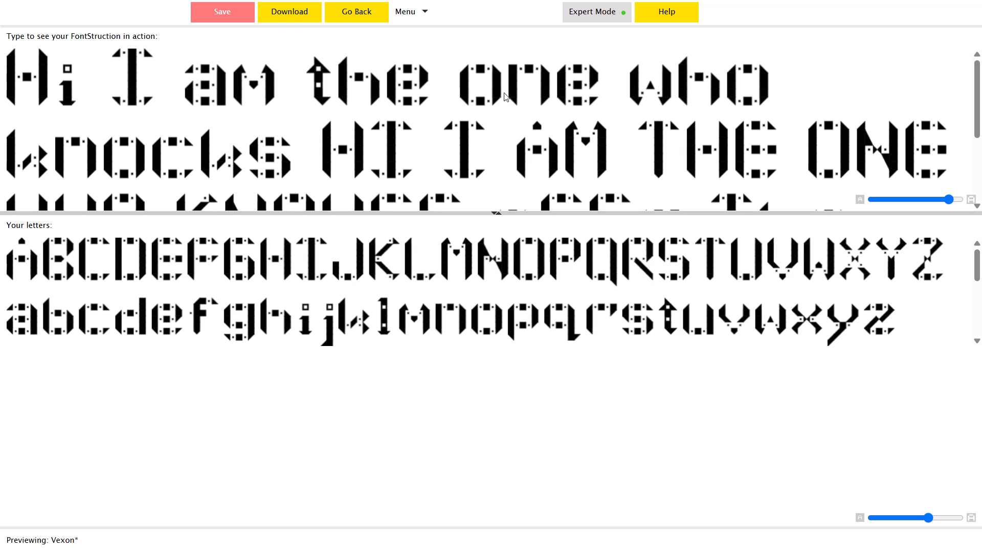
left_click(375, 9)
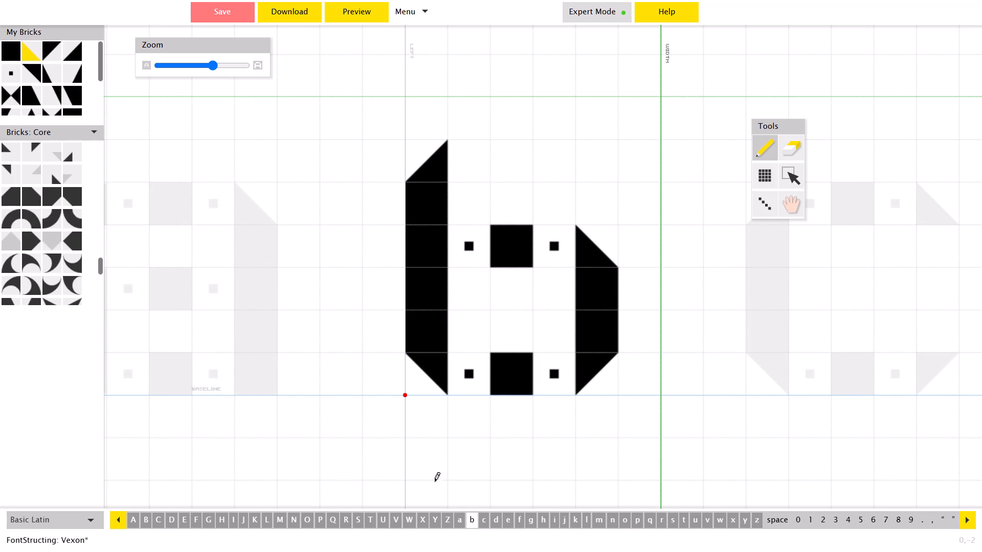
Replace the top and bottom squares of the lowercase d's stem with diagonal half-square bricks that bevel its outer corners.
left_click(497, 522)
left_click(590, 171)
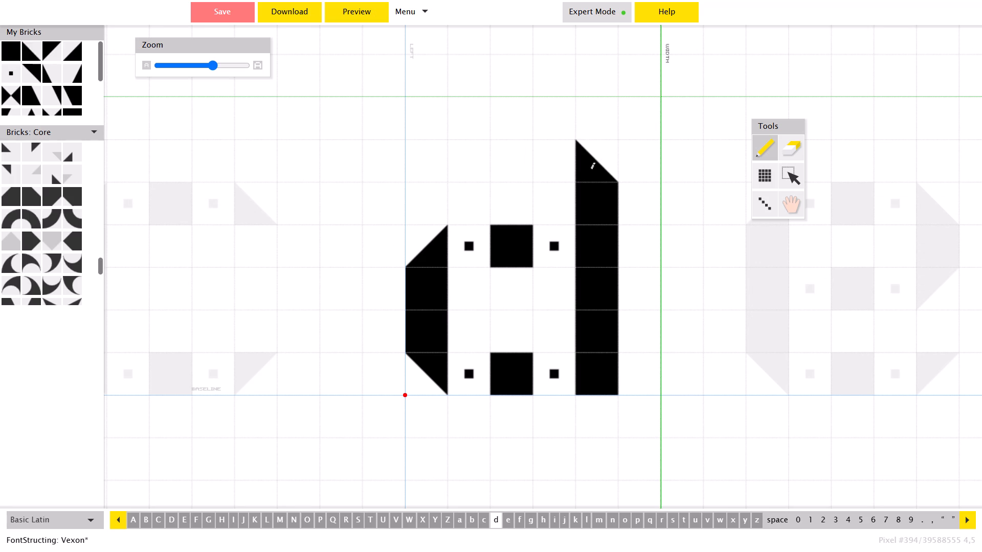
left_click(588, 391)
left_click(588, 391)
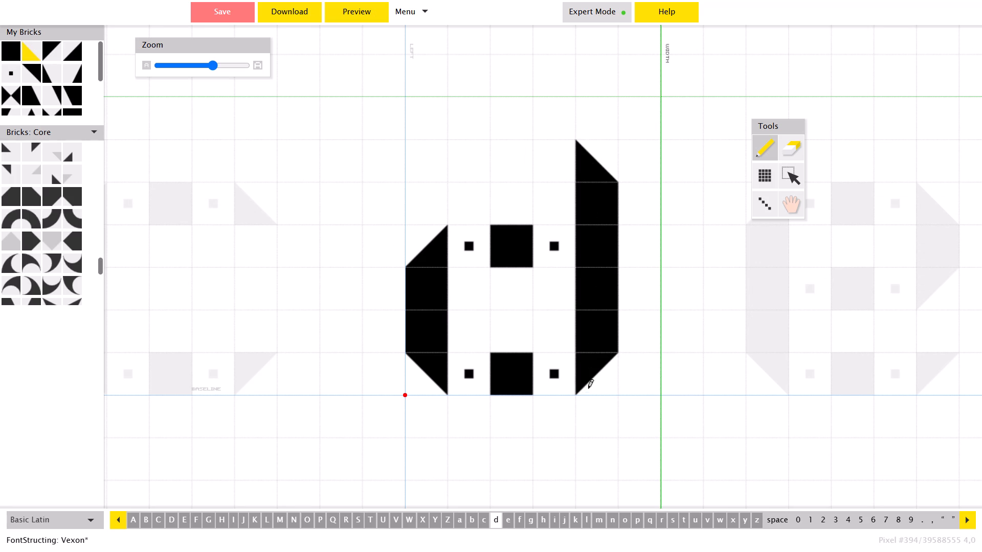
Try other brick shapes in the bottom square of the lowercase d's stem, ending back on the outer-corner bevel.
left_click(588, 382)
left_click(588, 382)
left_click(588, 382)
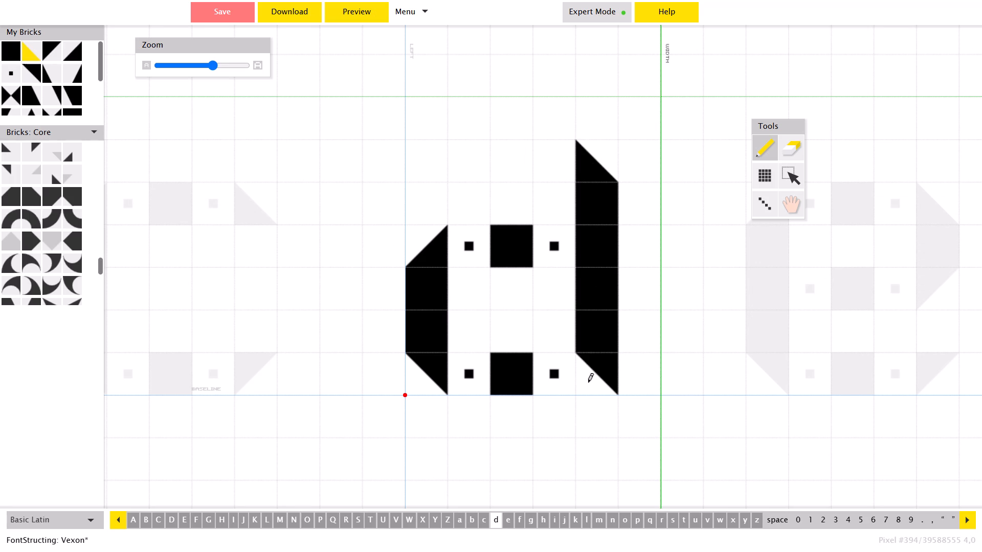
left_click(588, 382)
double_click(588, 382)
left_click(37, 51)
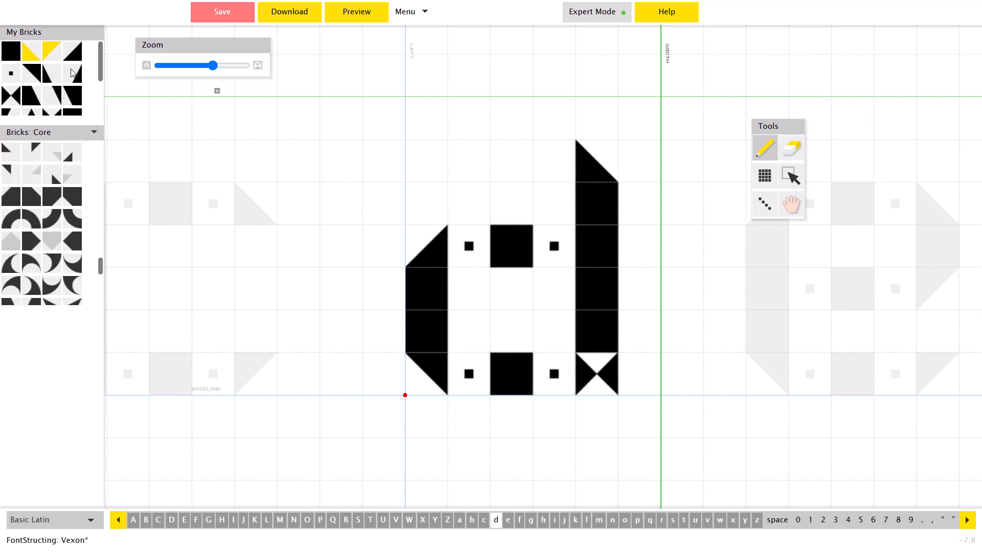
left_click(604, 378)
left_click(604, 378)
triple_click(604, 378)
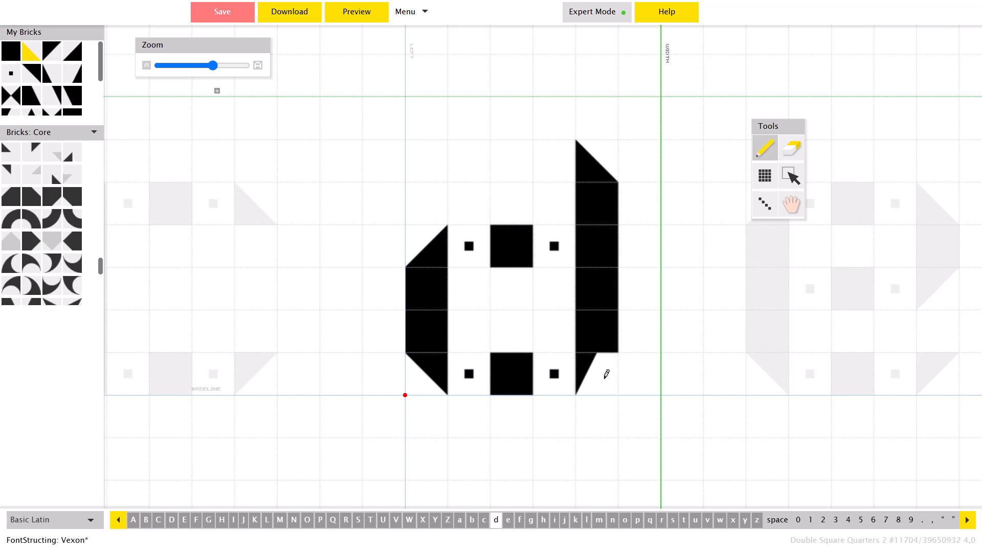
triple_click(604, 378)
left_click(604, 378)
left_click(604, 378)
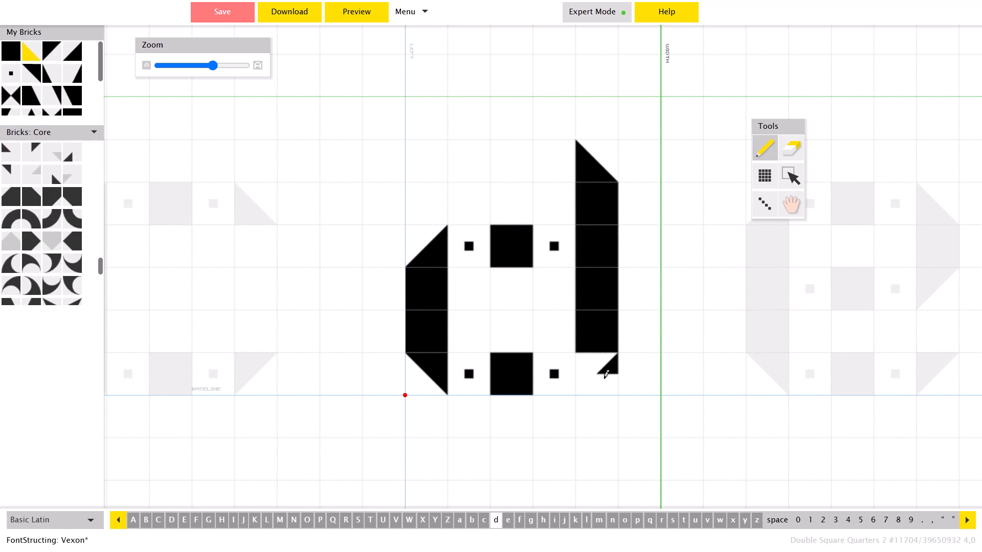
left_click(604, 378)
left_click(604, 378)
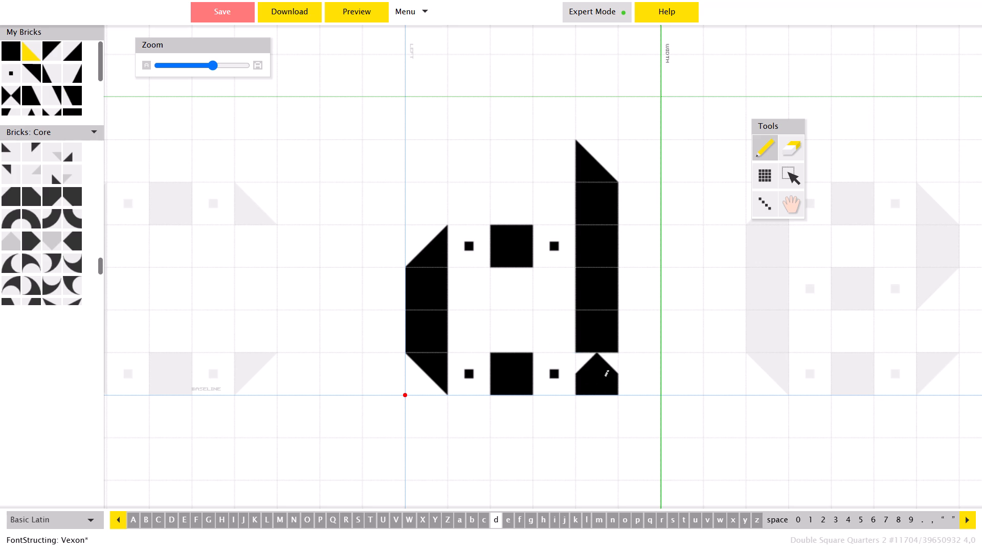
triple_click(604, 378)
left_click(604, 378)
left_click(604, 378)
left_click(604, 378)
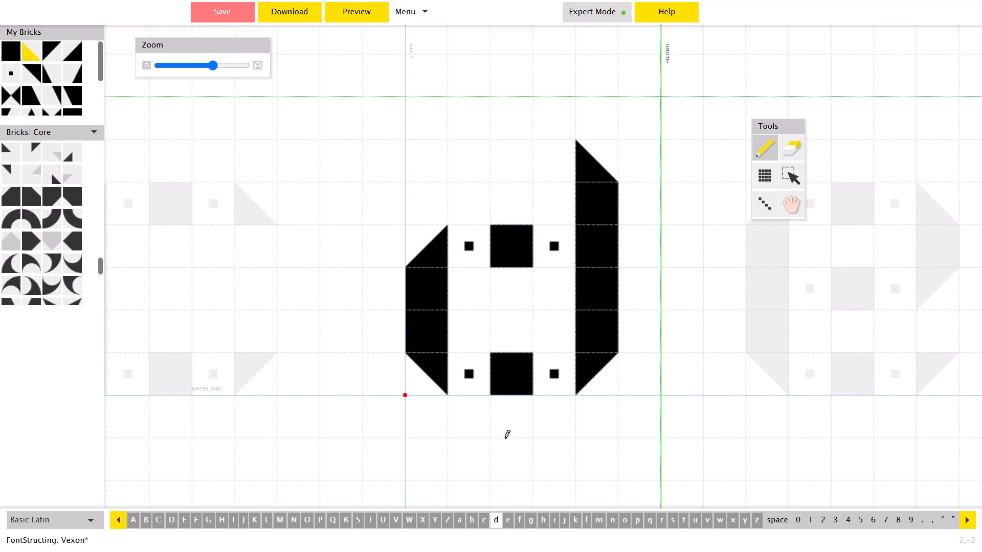
Compare the lowercase b with the lowercase d, check the letters in preview, and return to the d glyph.
left_click(472, 520)
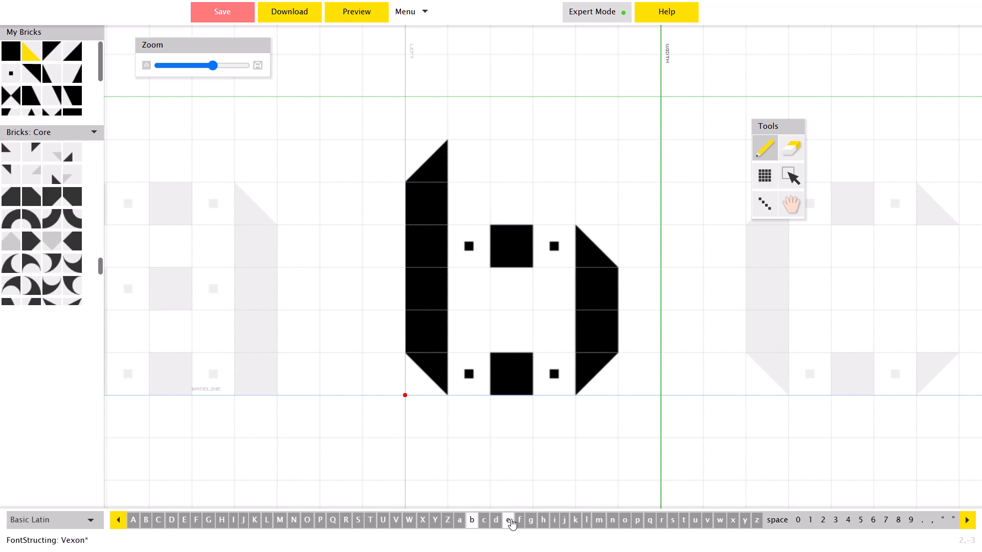
left_click(498, 523)
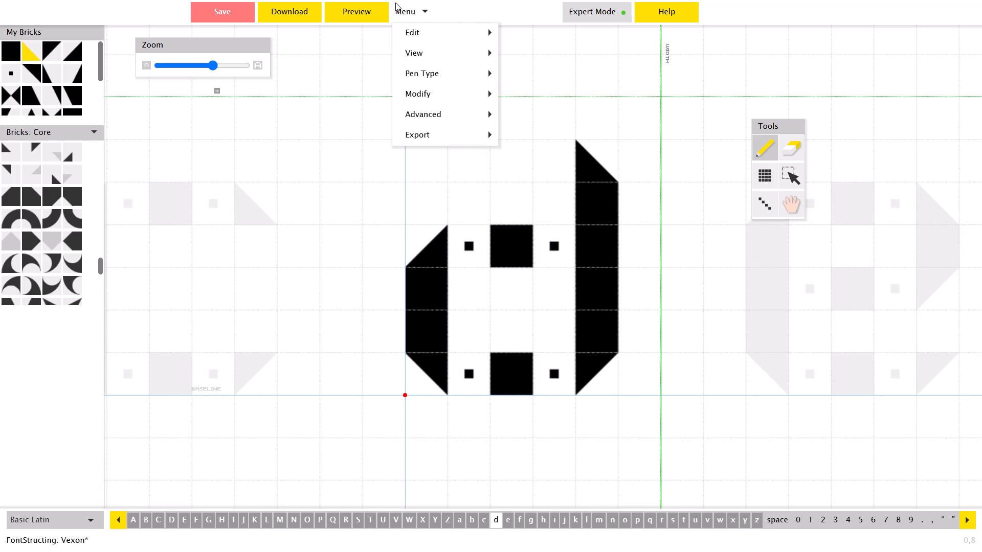
left_click(366, 9)
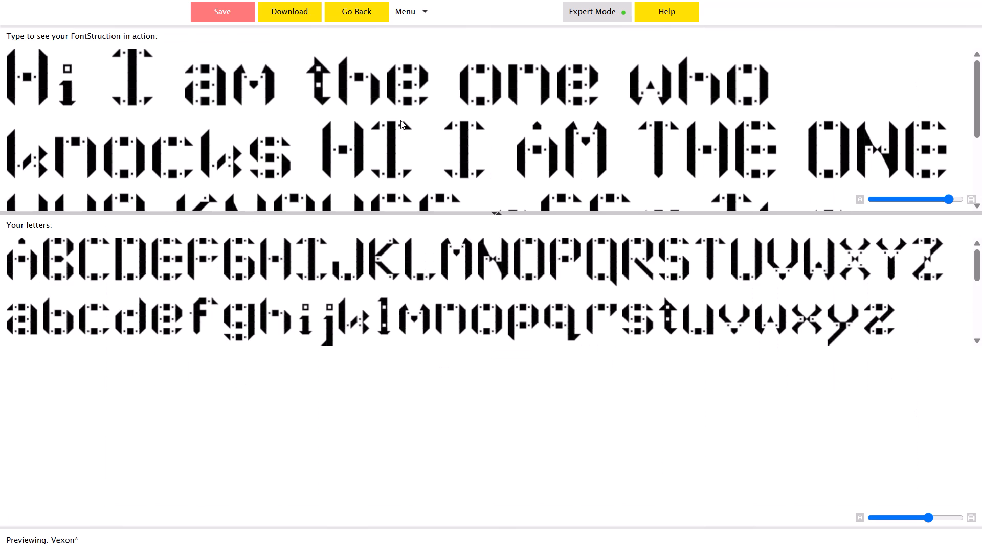
left_click(362, 9)
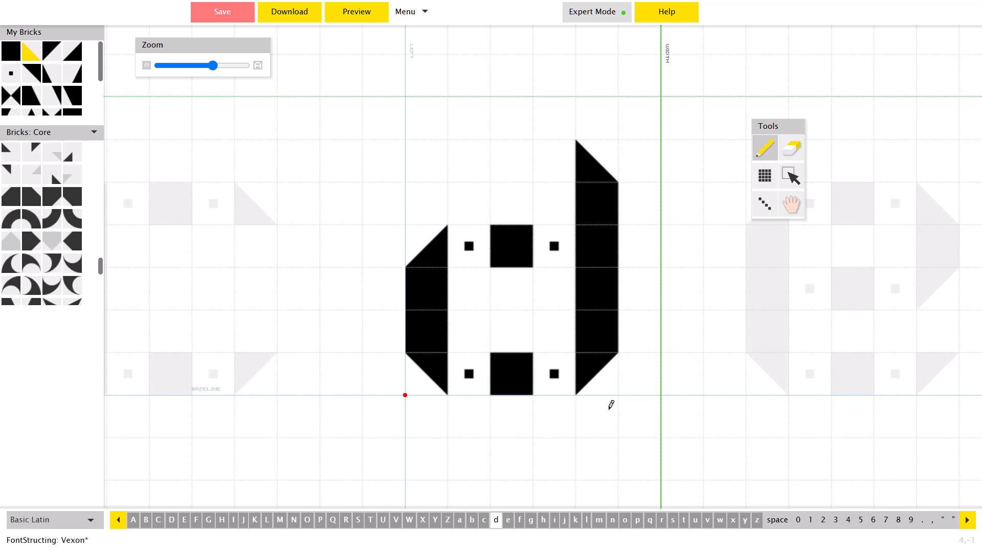
Review the neighbouring lowercase glyphs from c to f against each other, ending on the lowercase g.
key("Right")
key("Left")
key("Left")
key("Right")
key("Right")
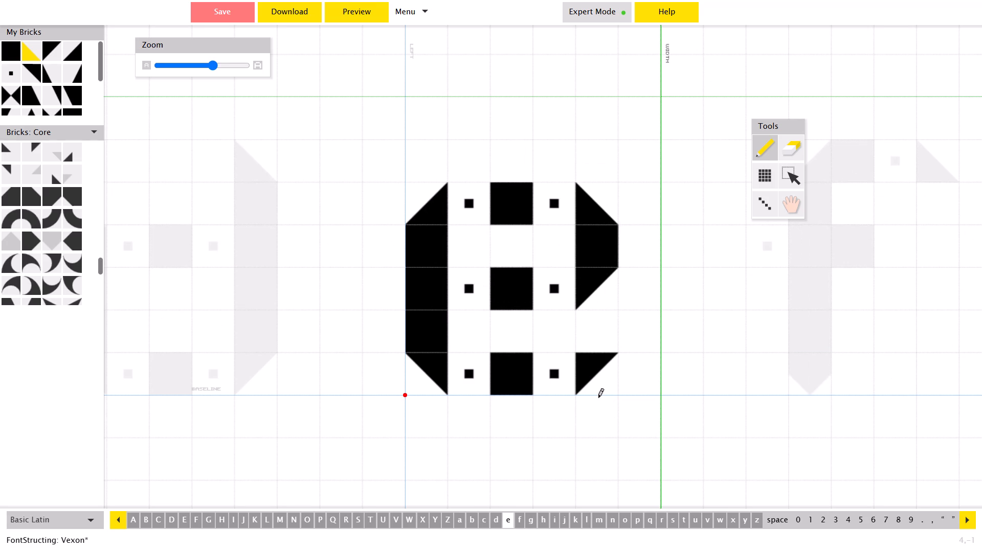
key("Right")
key("Left")
key("Left")
key("Right")
key("Right")
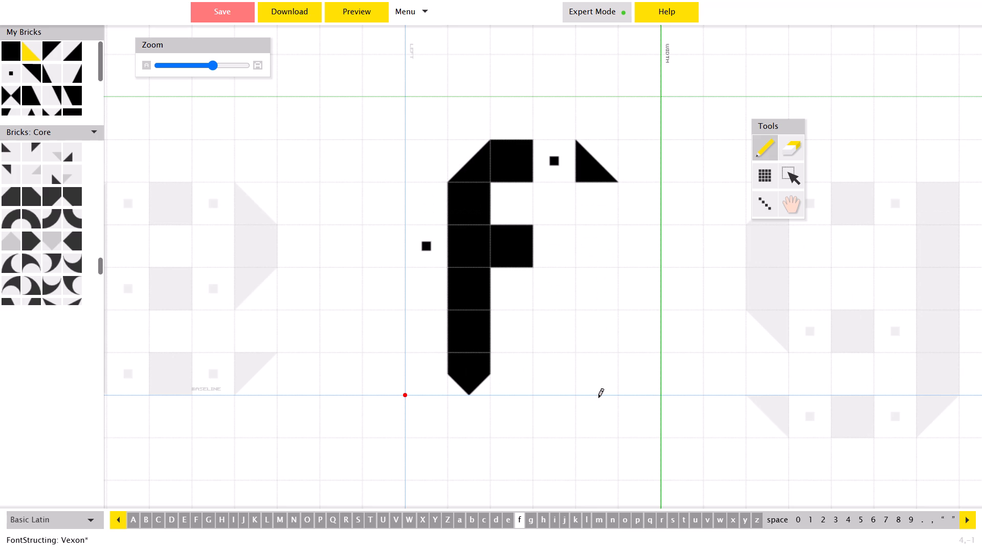
key("Right")
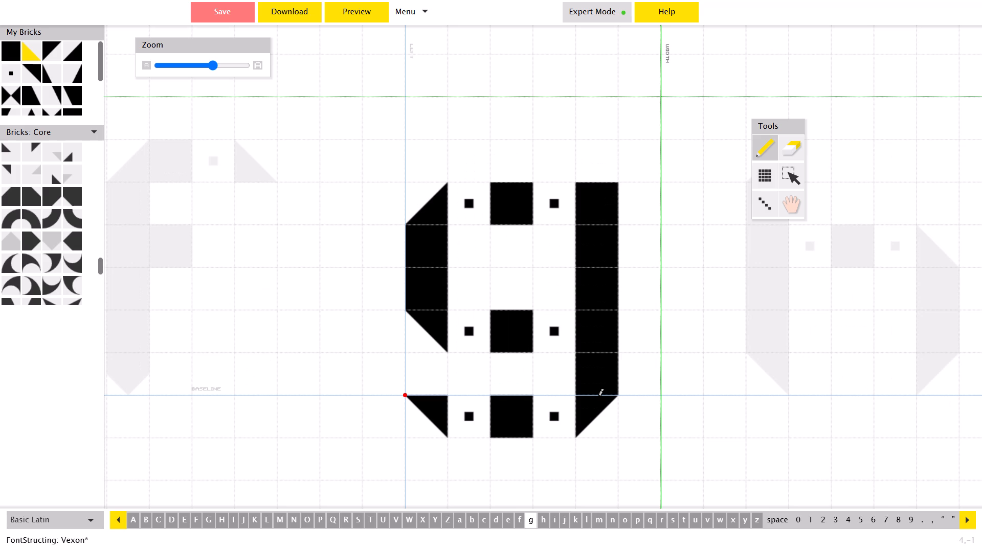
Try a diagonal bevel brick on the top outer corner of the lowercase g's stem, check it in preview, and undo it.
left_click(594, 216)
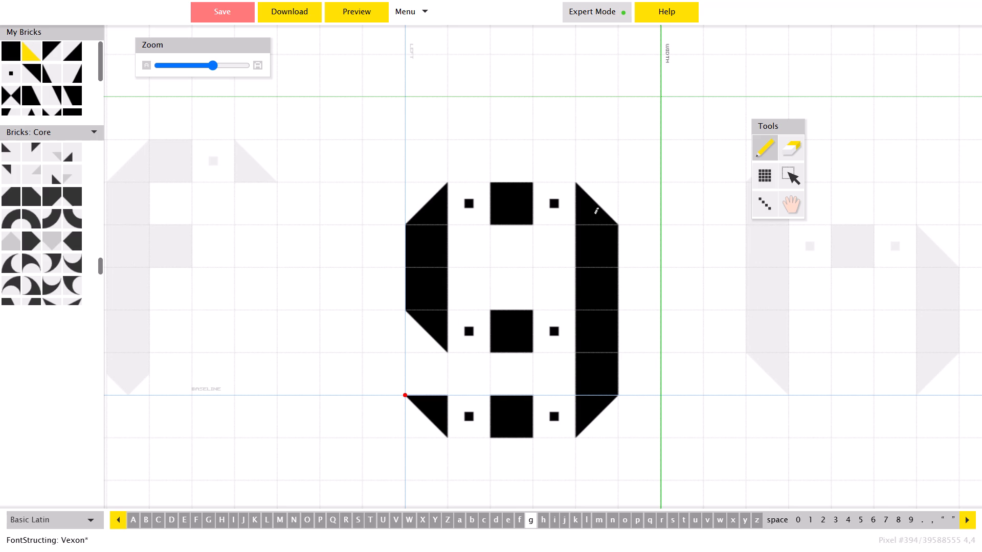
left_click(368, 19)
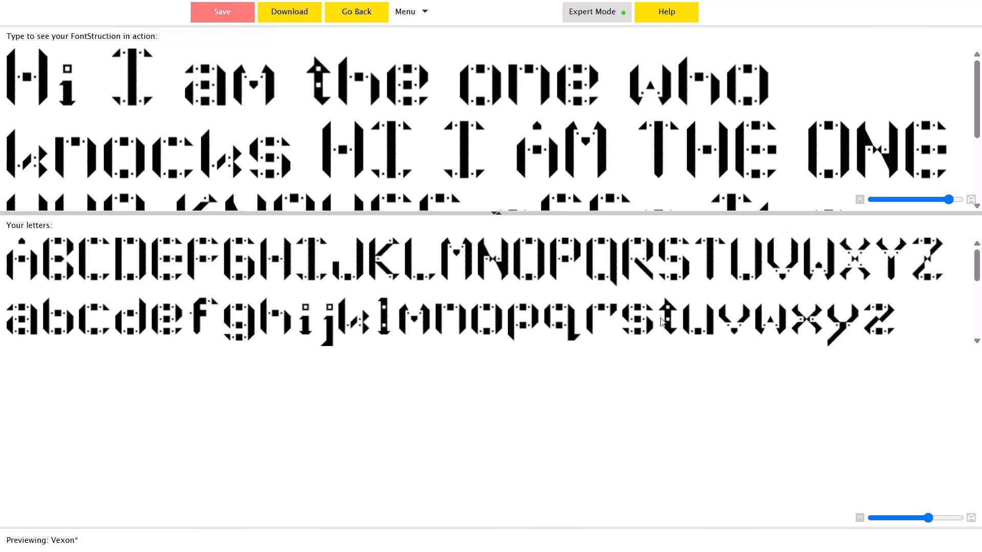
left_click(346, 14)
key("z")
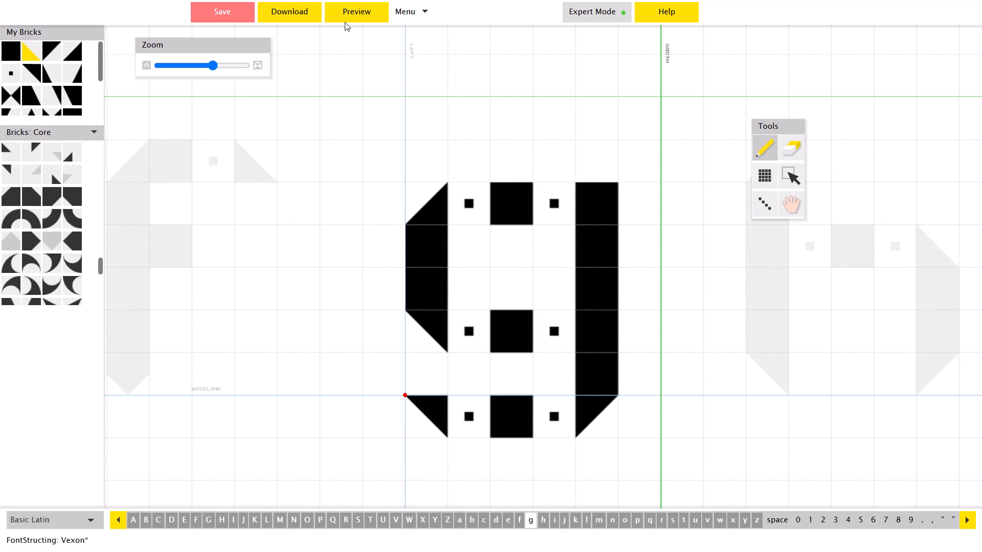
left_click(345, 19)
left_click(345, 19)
Compare the lowercase g, h and i glyphs back and forth, and continue through j to the lowercase k.
key("Right")
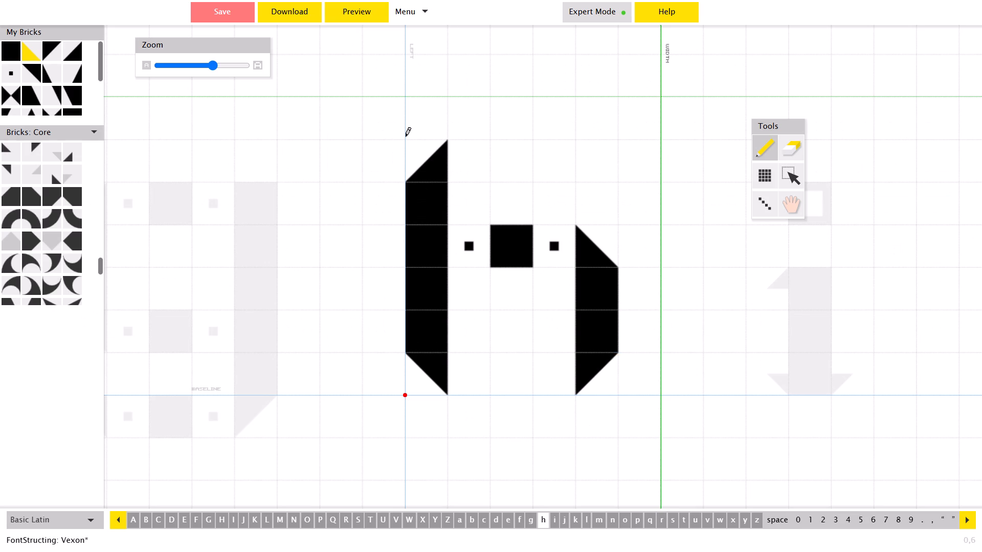
key("Left")
key("Right")
key("Left")
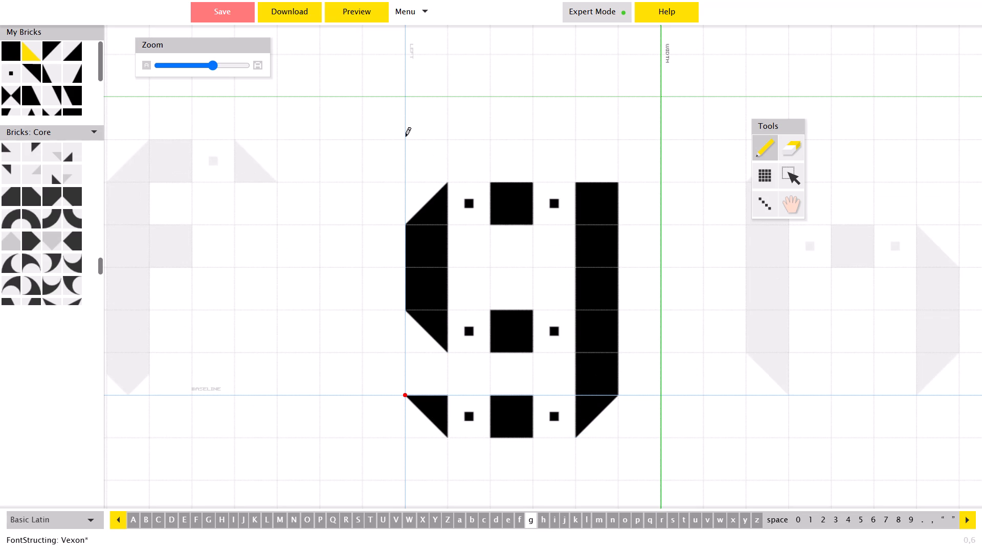
key("Right")
key("Right")
key("Left")
key("Right")
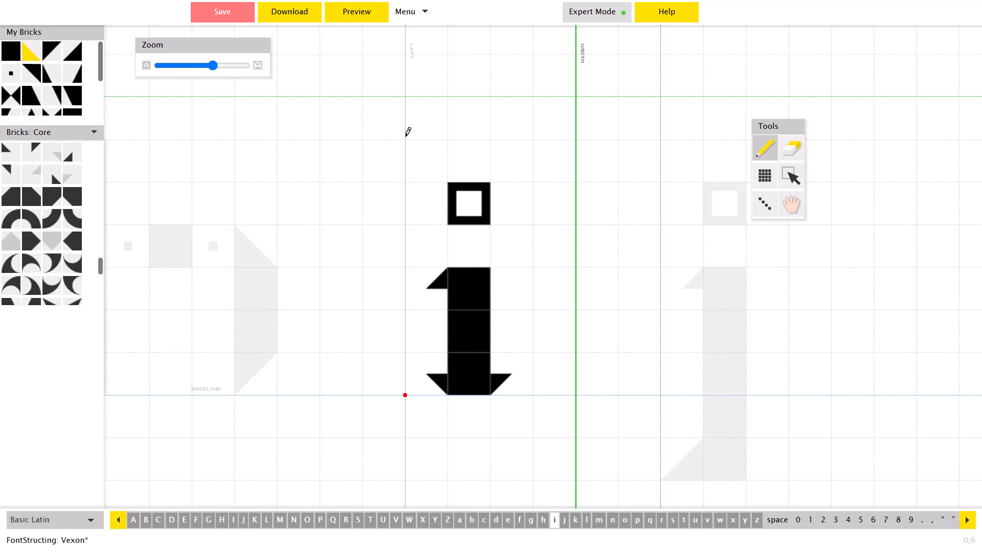
key("Left")
key("Right")
key("Left")
key("Right")
key("Left")
key("Right")
key("Left")
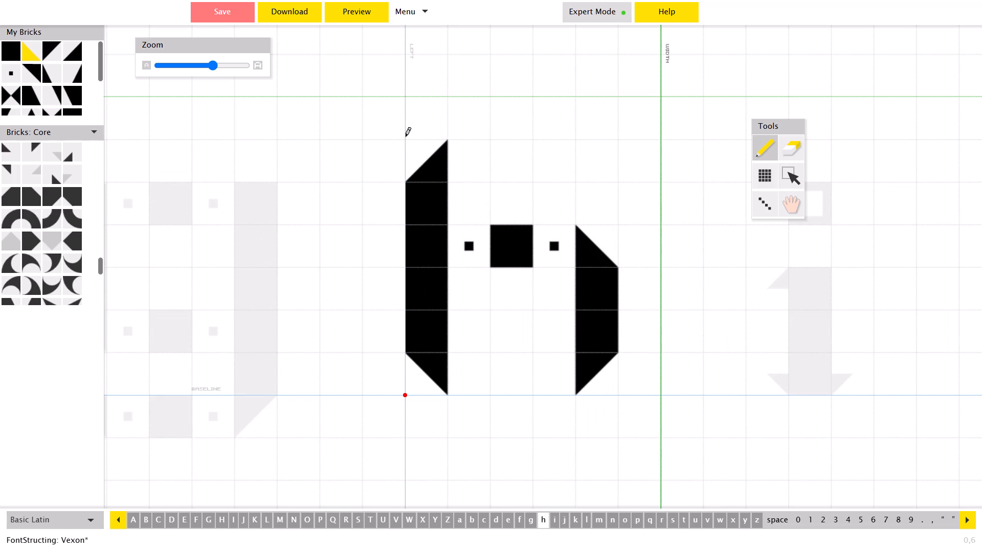
key("Right")
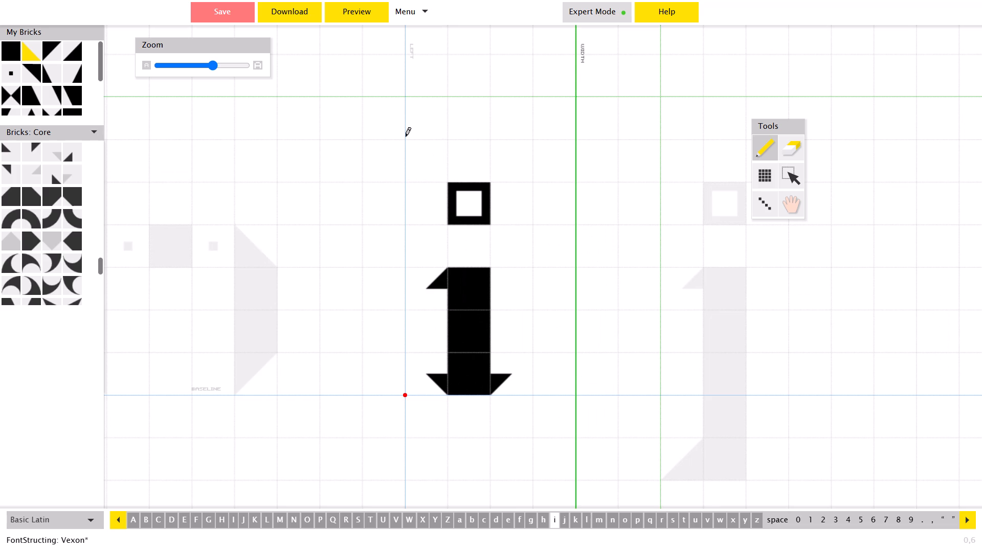
key("Right")
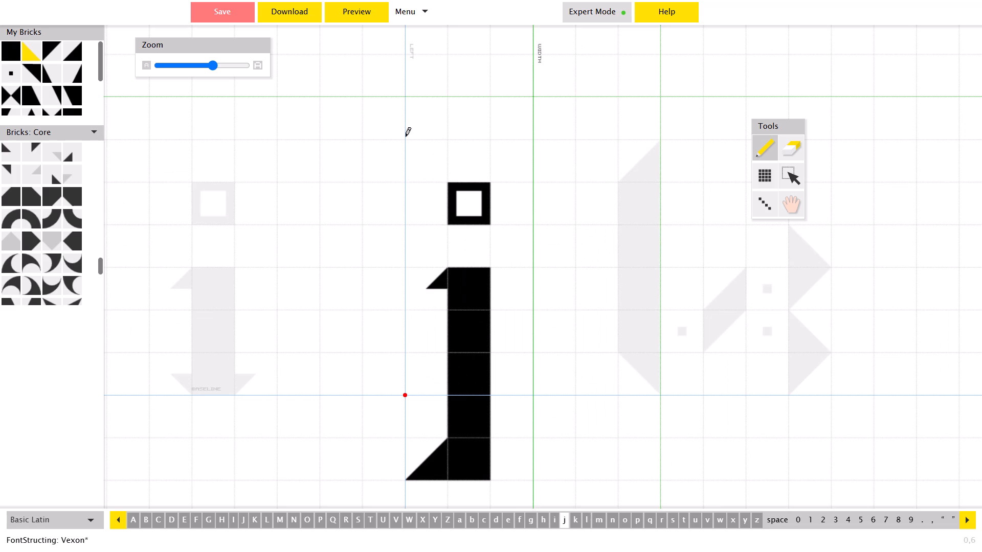
key("Right")
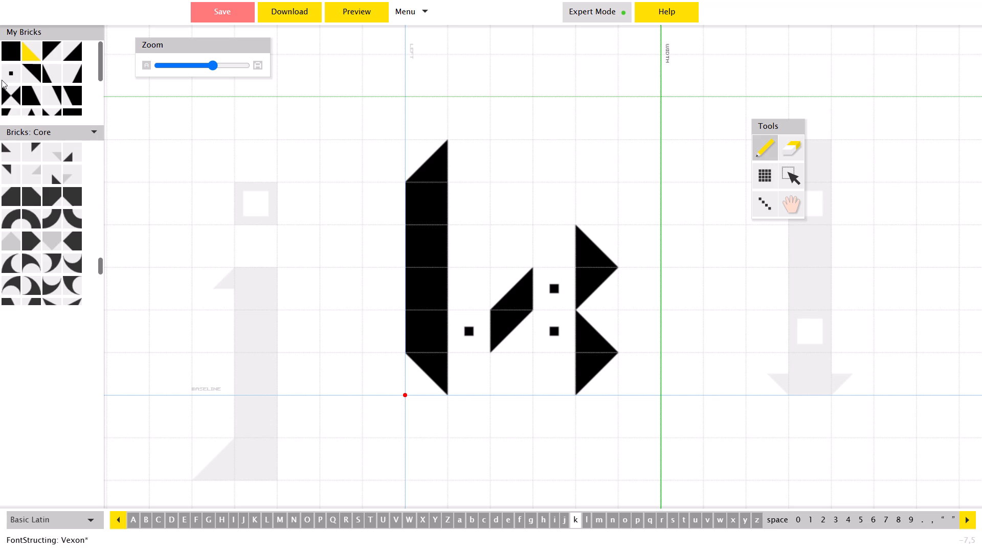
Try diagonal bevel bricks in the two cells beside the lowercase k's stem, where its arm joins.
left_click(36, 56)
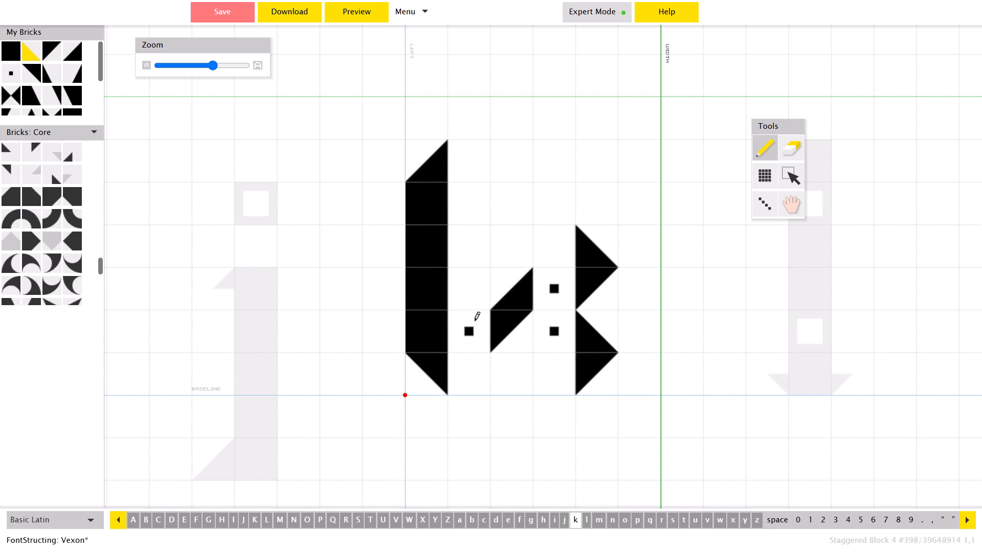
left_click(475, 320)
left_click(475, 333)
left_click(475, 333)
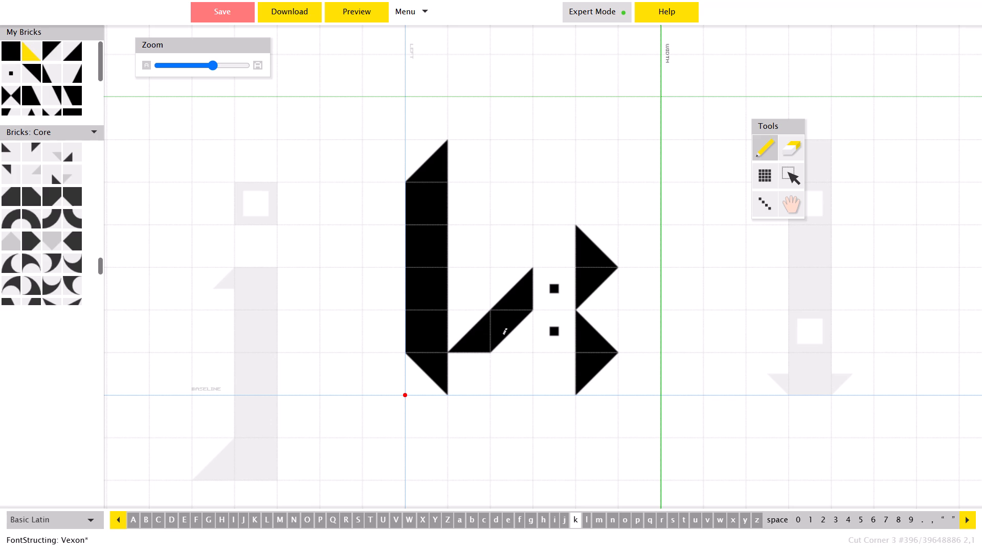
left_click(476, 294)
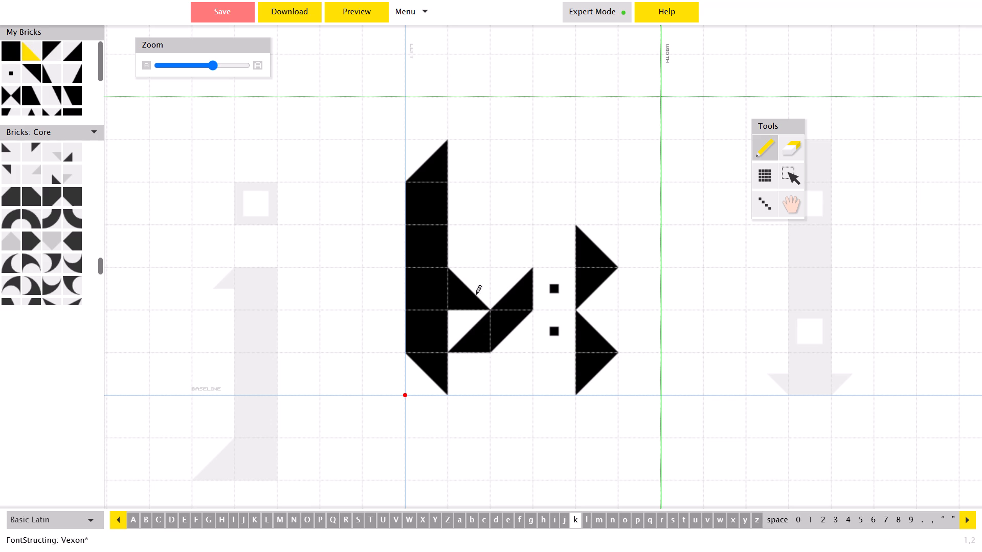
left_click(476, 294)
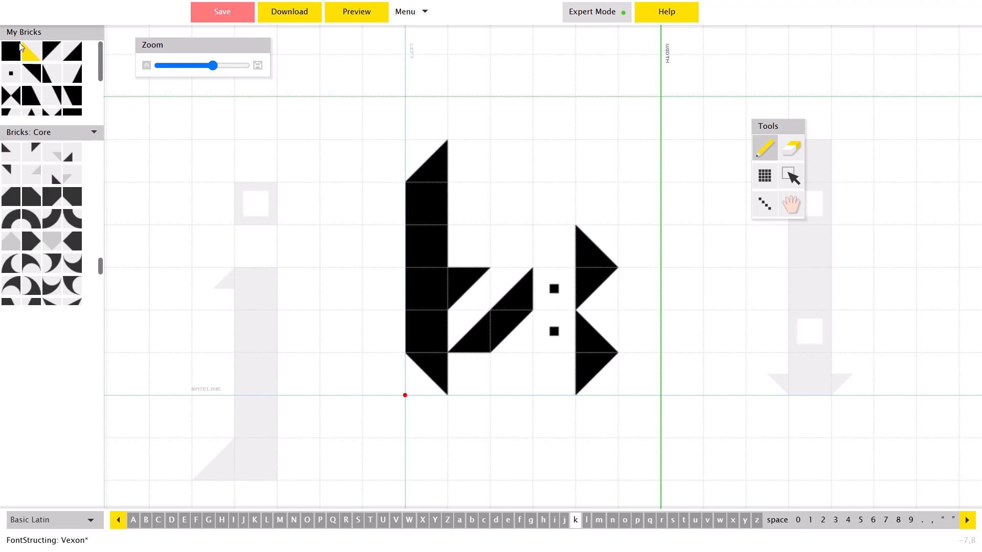
Place a full square brick against the middle of the lowercase k's stem and erase the stray brick above it.
left_click(10, 45)
left_click(468, 284)
left_click(469, 294)
left_click(483, 240)
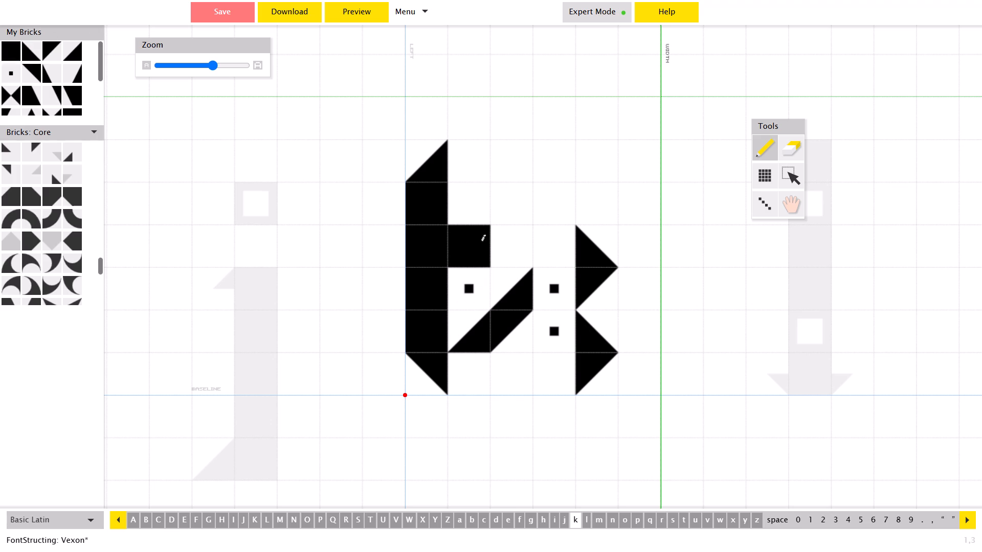
left_click(463, 295)
key("e")
left_click(471, 247)
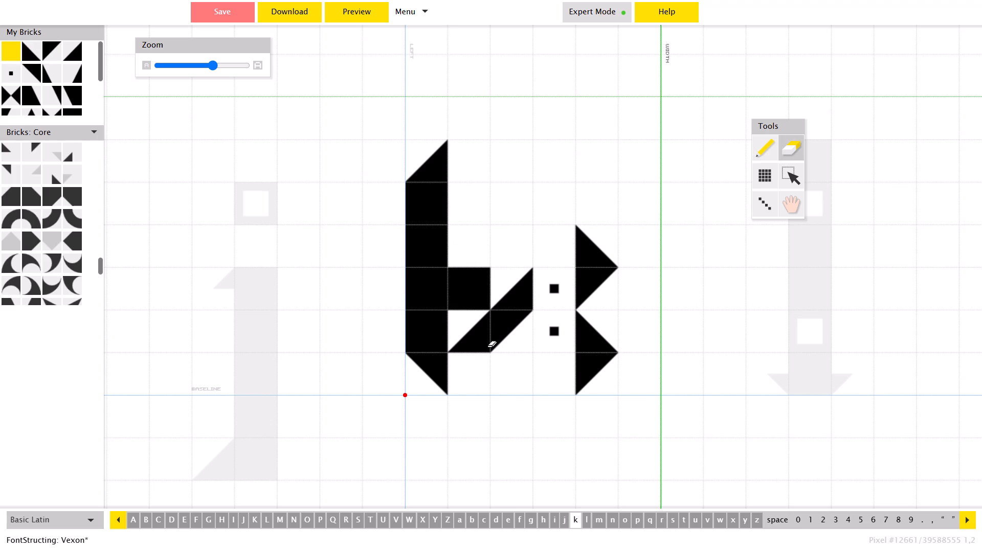
Erase the lowercase k's old diagonal arm and the two small square bricks beside its outer triangles.
left_click(476, 328)
left_click(509, 325)
left_click(514, 297)
left_click(557, 304)
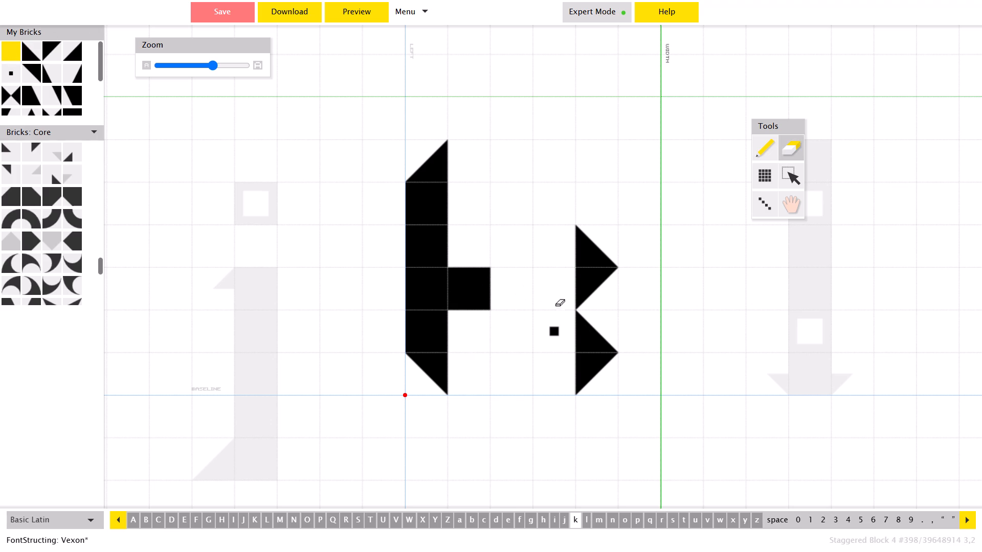
left_click(554, 334)
Build a descending diagonal leg in the lowercase k from three rotated bevel bricks, running from the square brick to the baseline row.
left_click(28, 53)
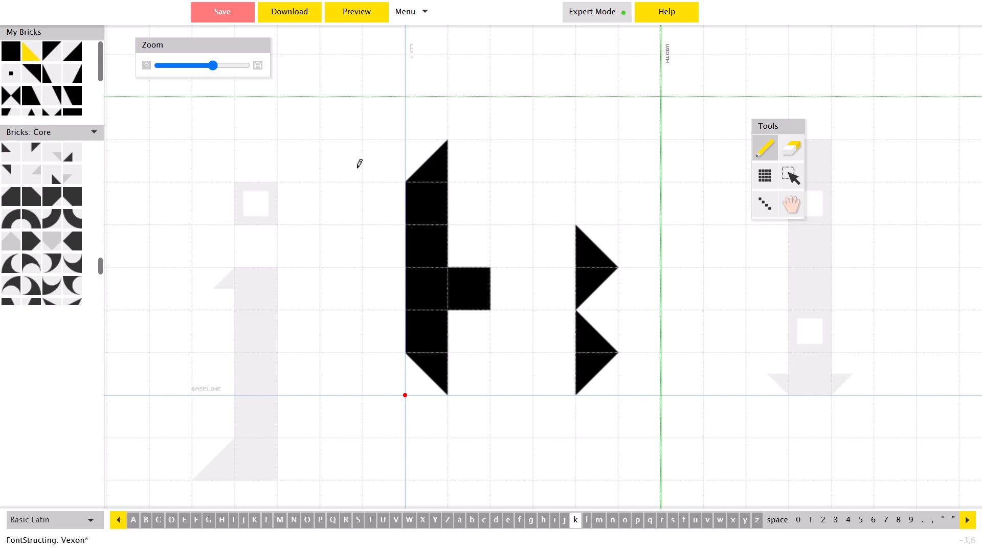
double_click(473, 331)
left_click(473, 331)
left_click(473, 336)
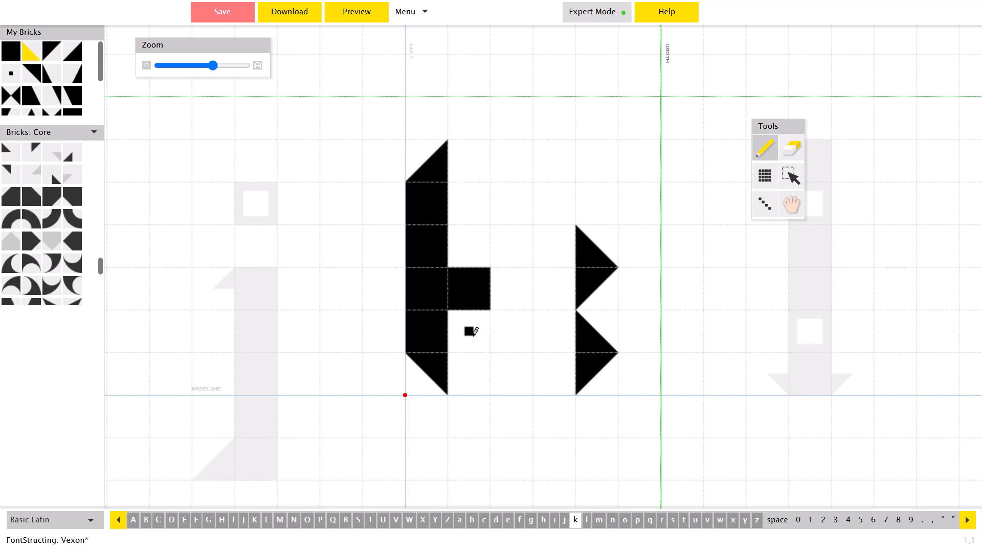
left_click(473, 336)
left_click(499, 341)
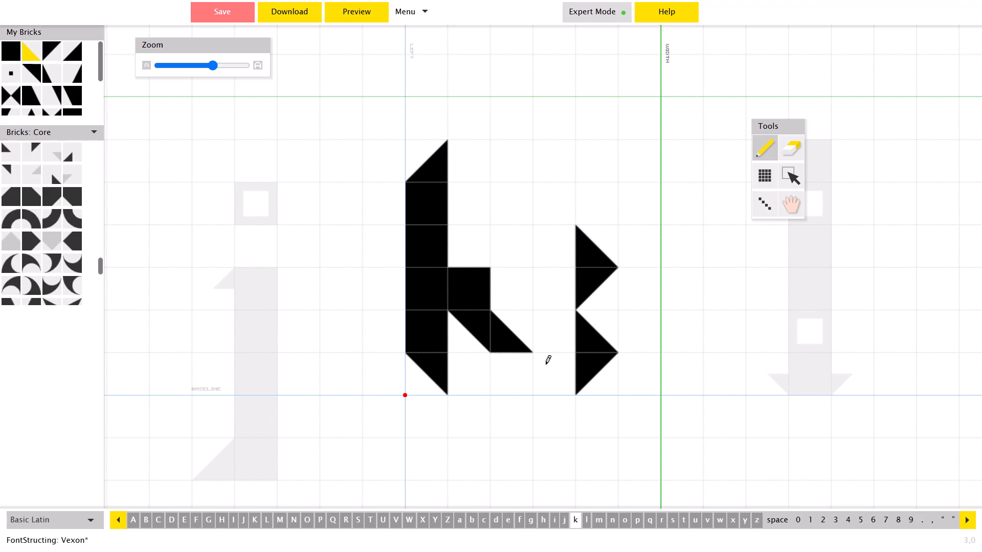
left_click(542, 360)
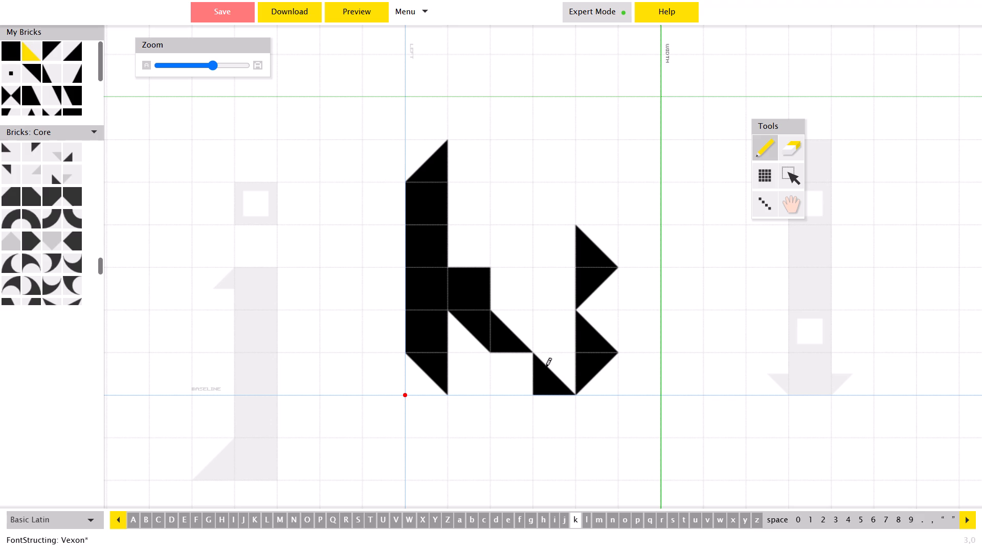
left_click(546, 366)
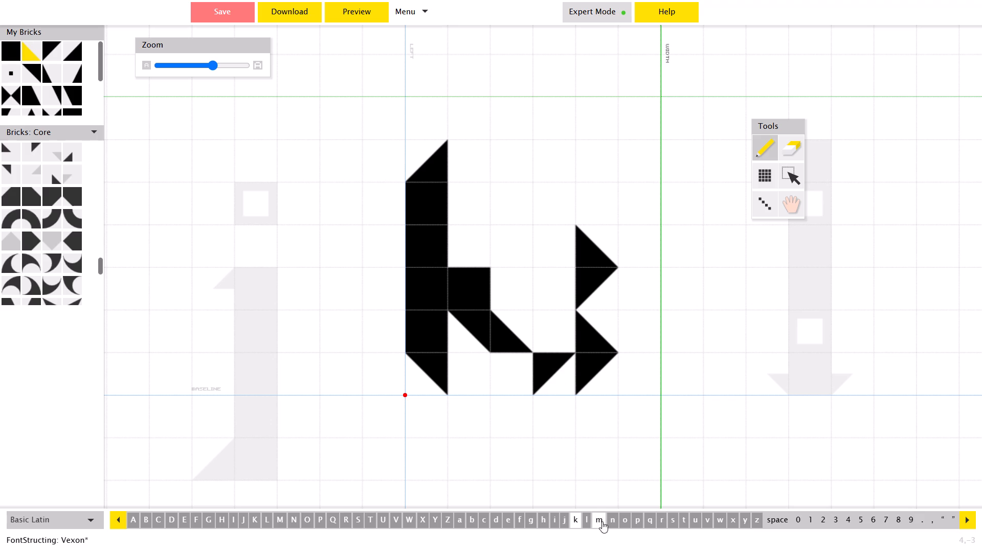
Compare the lowercase k with the neighbouring l and j, and check the letters in preview.
left_click(585, 520)
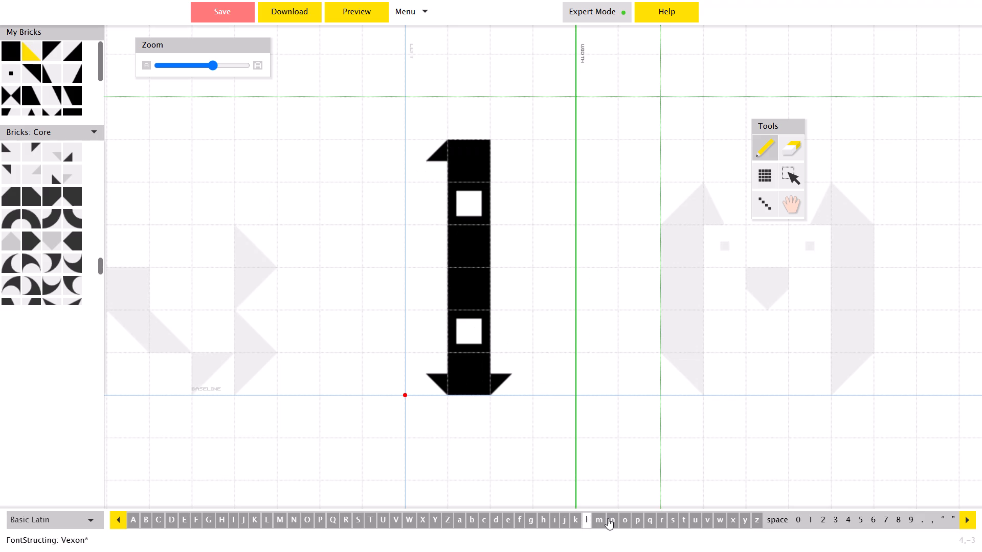
key("Left")
key("Right")
key("Left")
key("Left")
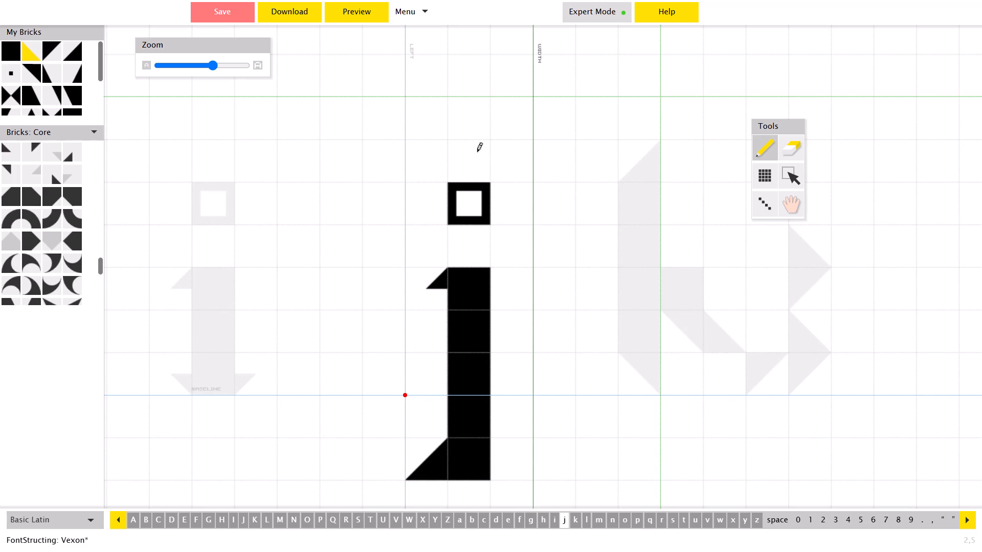
left_click(350, 3)
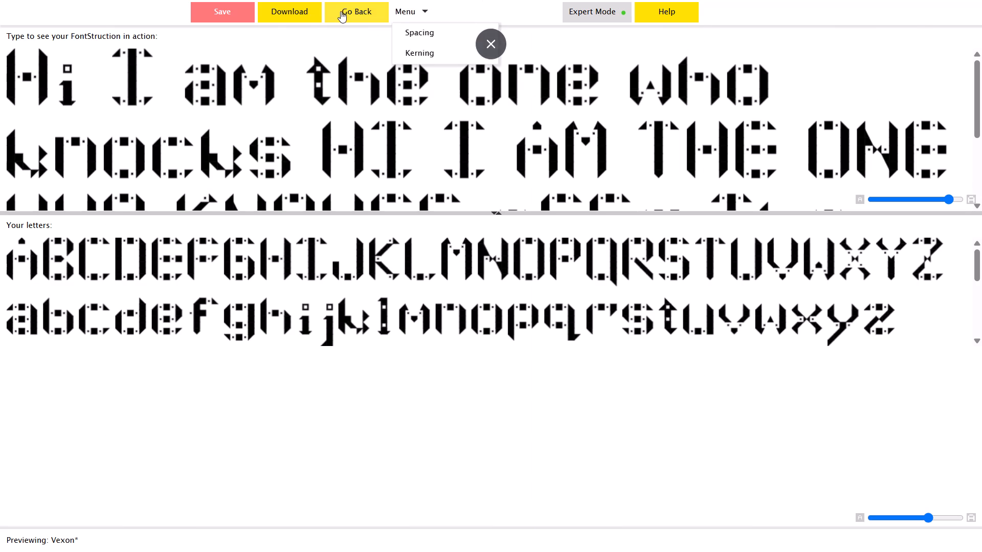
left_click(341, 11)
Shorten the lowercase j's descender by moving its foot bricks up one row, and check it in preview.
left_click(796, 176)
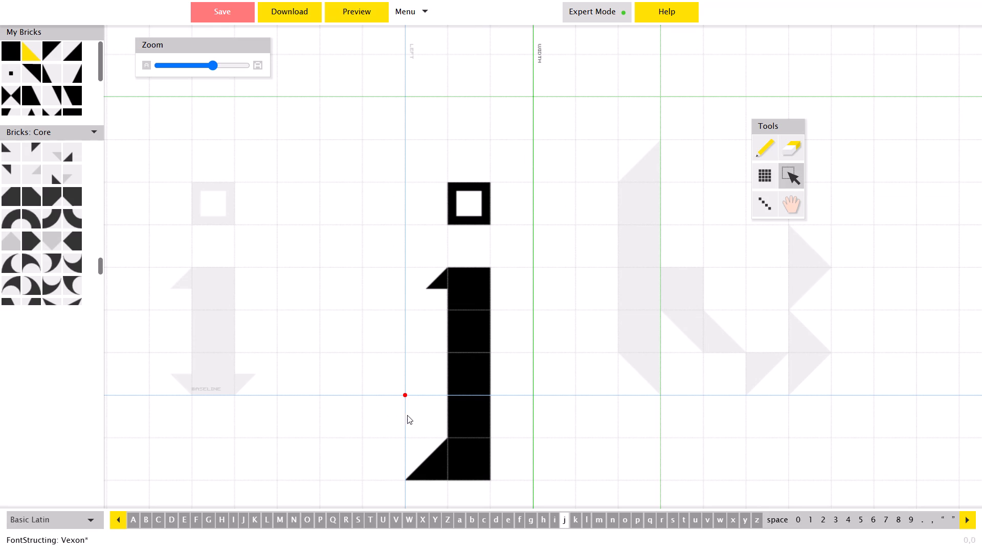
left_click_drag(413, 415, 456, 467)
left_click(422, 431)
left_click_drag(412, 443, 427, 445)
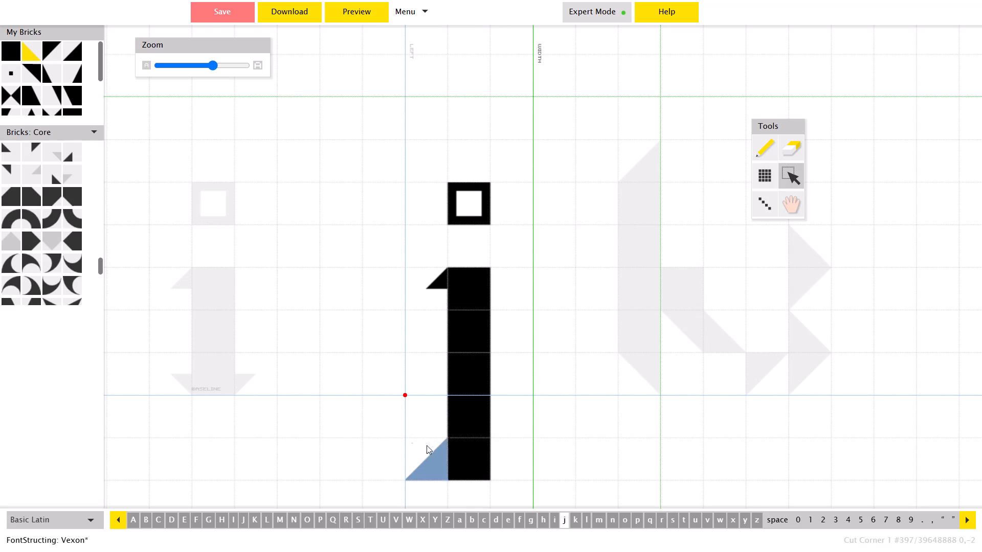
left_click_drag(427, 445, 474, 459)
left_click_drag(474, 463, 470, 427)
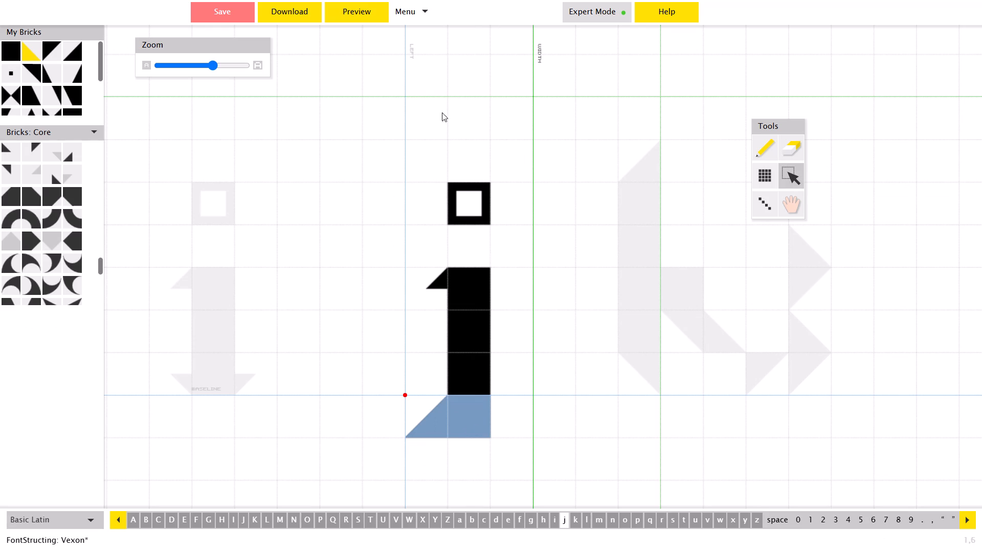
left_click(355, 9)
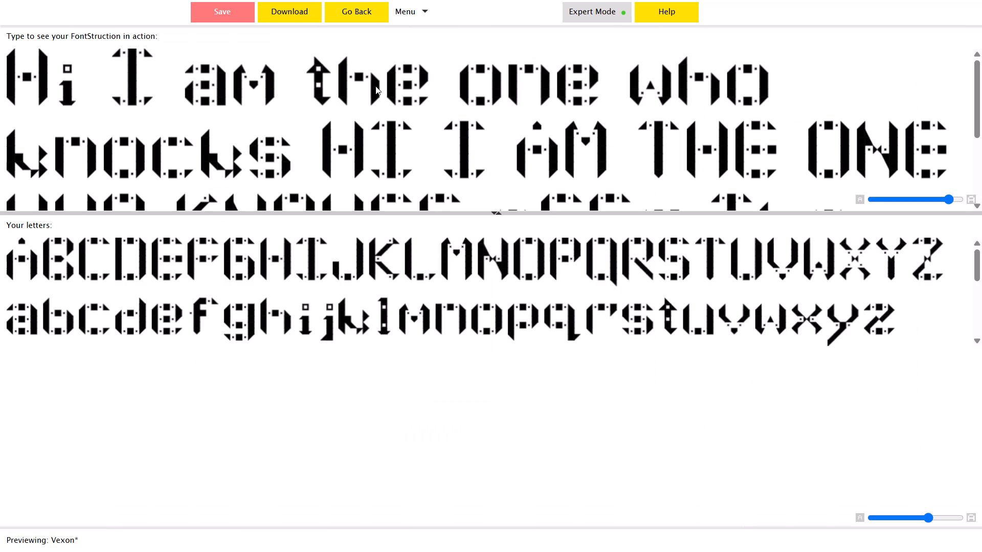
left_click(357, 16)
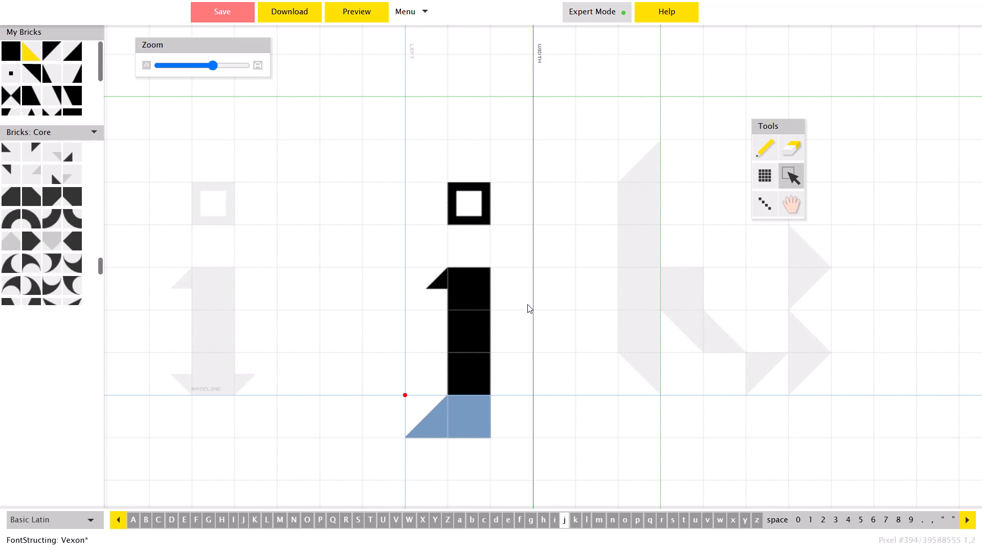
Compare the shortened lowercase j with the neighbouring glyphs from f to l, ending on the lowercase k.
key("Left")
key("Right")
key("Right")
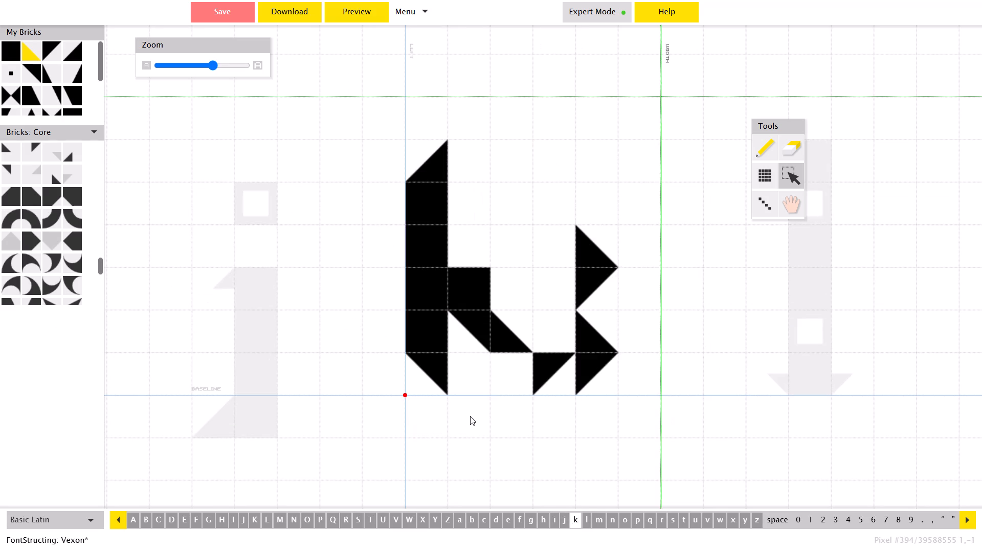
key("Right")
key("Left")
key("Left")
key("Left")
key("Left")
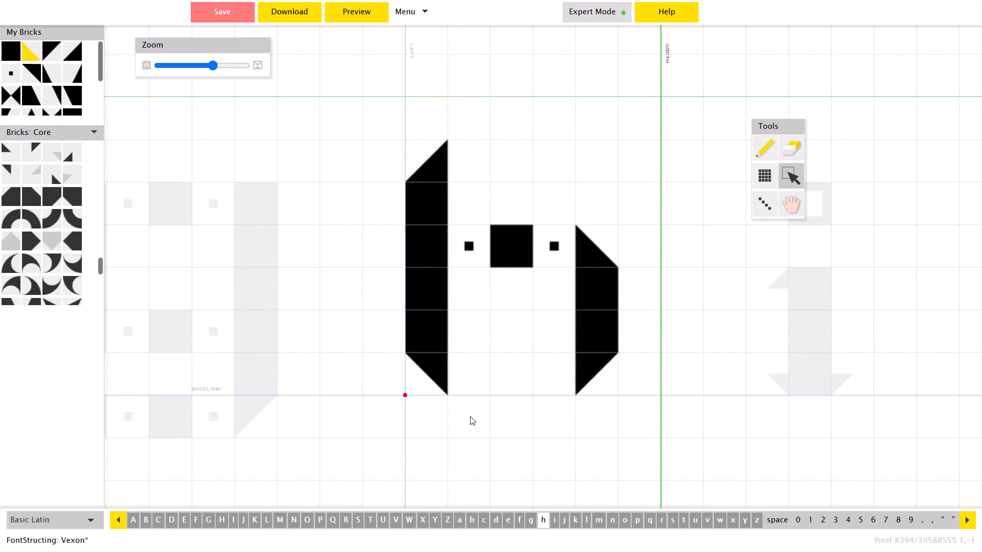
key("Left")
key("Left")
key("Right")
key("Right")
key("Right")
key("Right")
key("Right")
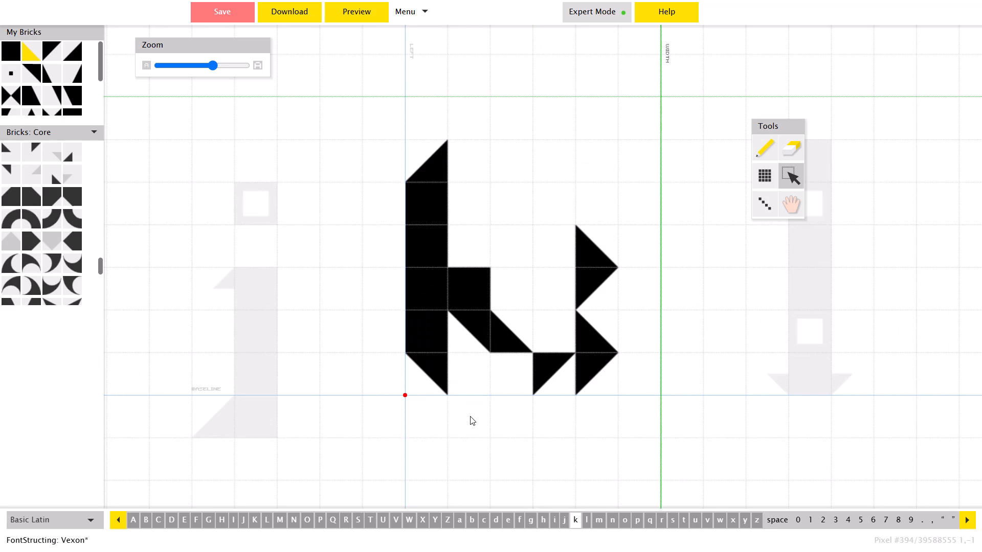
Review the lowercase glyphs from i to p against each other, comparing their descenders, and return to the lowercase j.
key("Right")
key("Right")
key("Right")
key("Right")
key("Right")
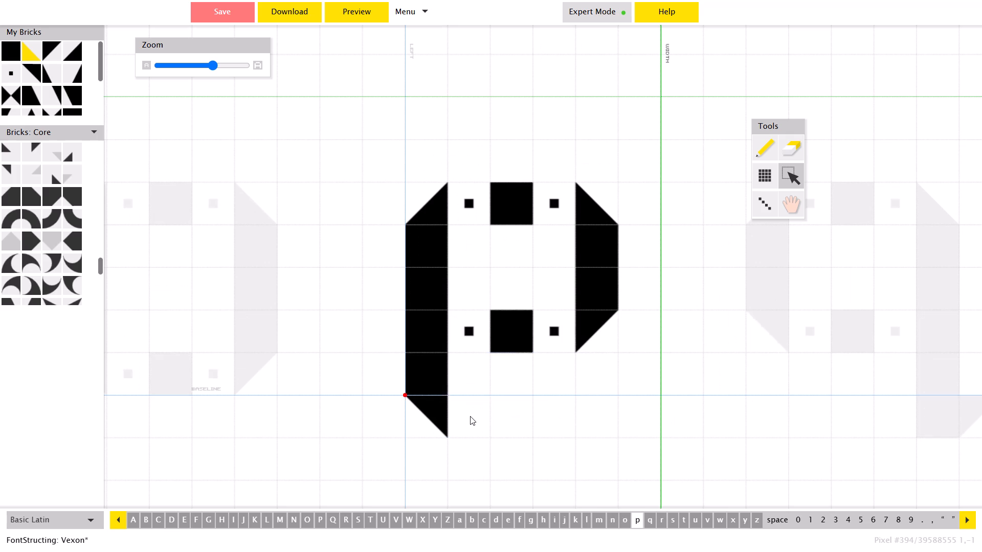
key("Left")
key("Left")
key("Left")
key("Left")
key("Left")
key("Left")
key("Left")
key("Right")
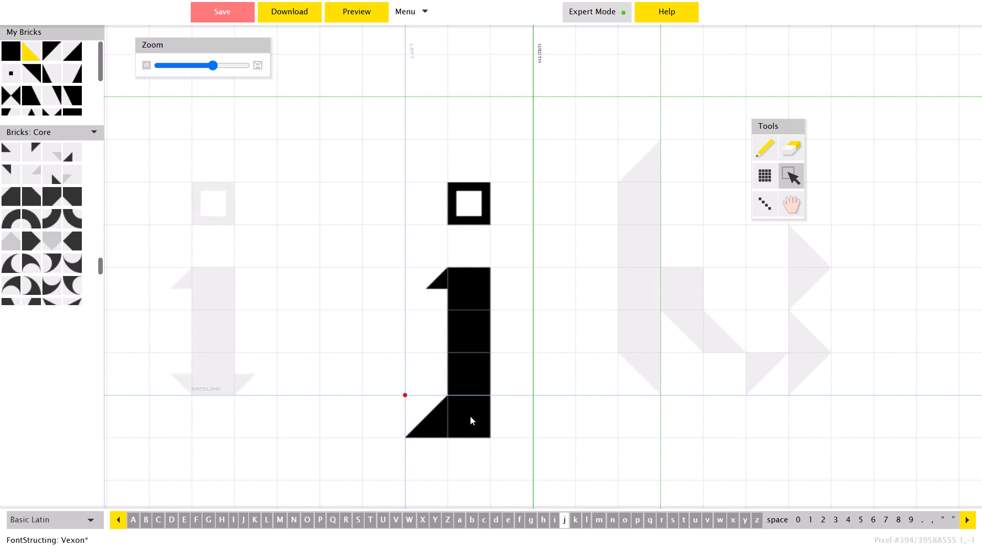
key("Right")
key("Right")
key("Left")
key("Right")
key("Right")
key("Right")
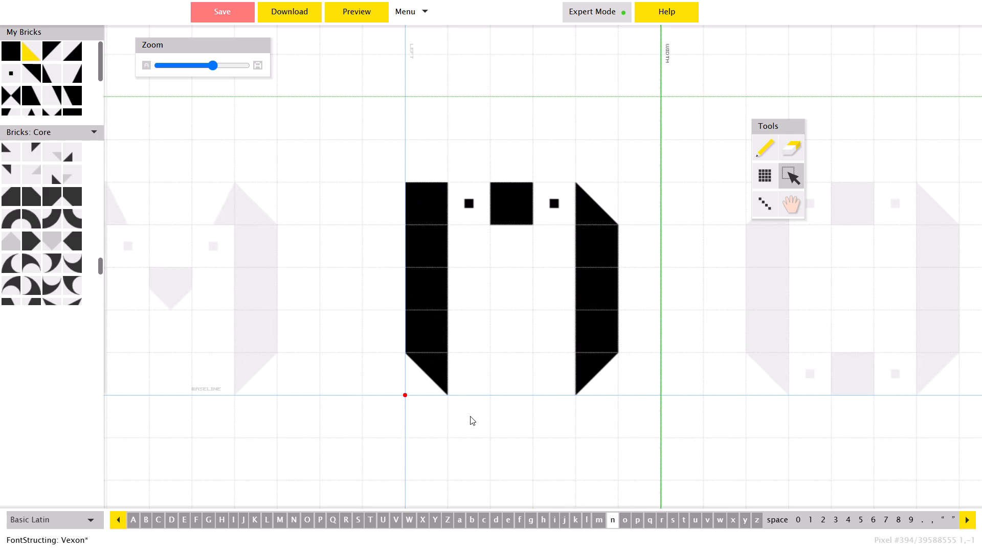
key("Right")
key("Right")
key("Left")
key("Left")
key("Left")
key("Left")
key("Left")
key("Left")
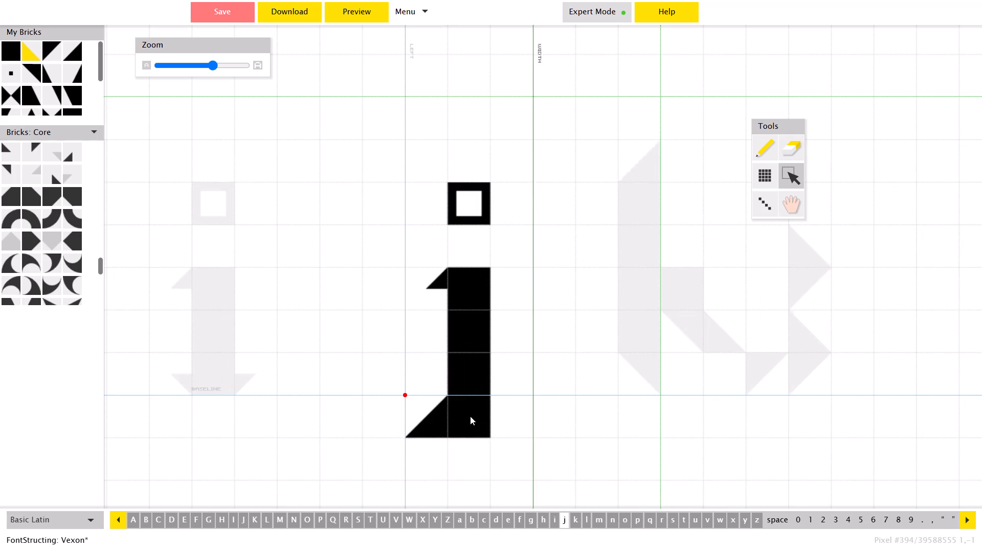
Compare the lowercase glyphs from f to k back and forth, and check the letters in preview from the lowercase i.
key("Left")
key("Left")
key("Left")
key("Left")
key("Right")
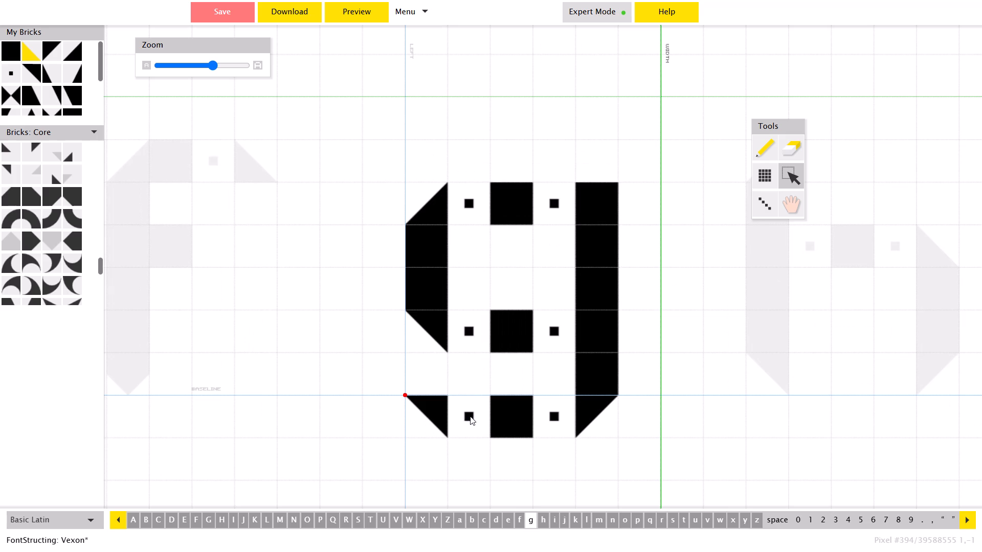
key("Right")
key("Right")
key("Right")
key("Right")
key("Left")
key("Left")
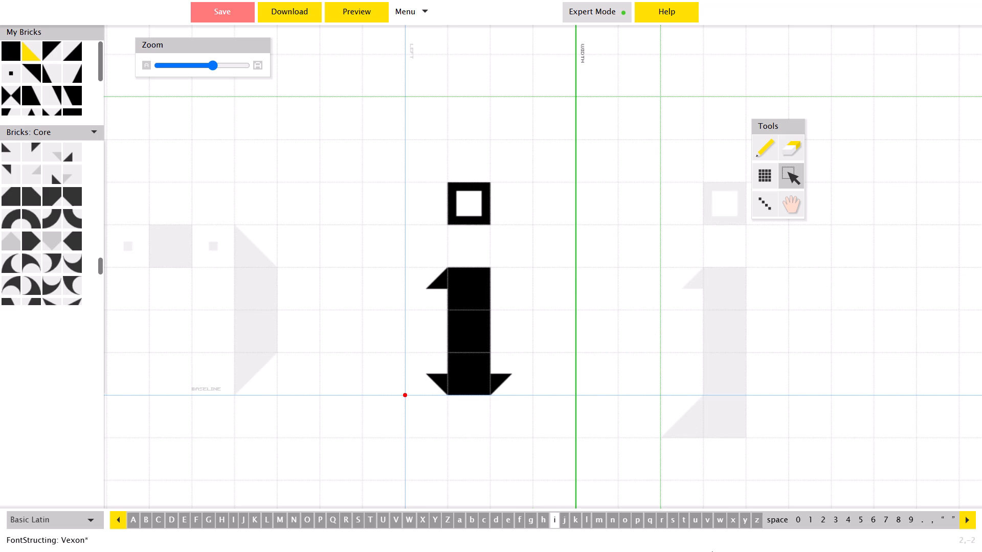
key("Left")
key("Right")
key("Right")
key("Left")
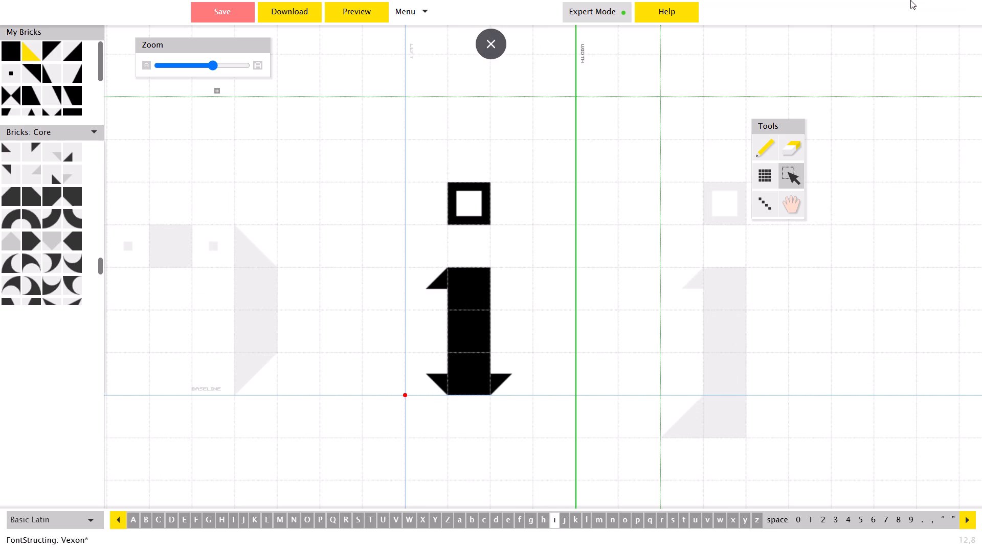
left_click(339, 9)
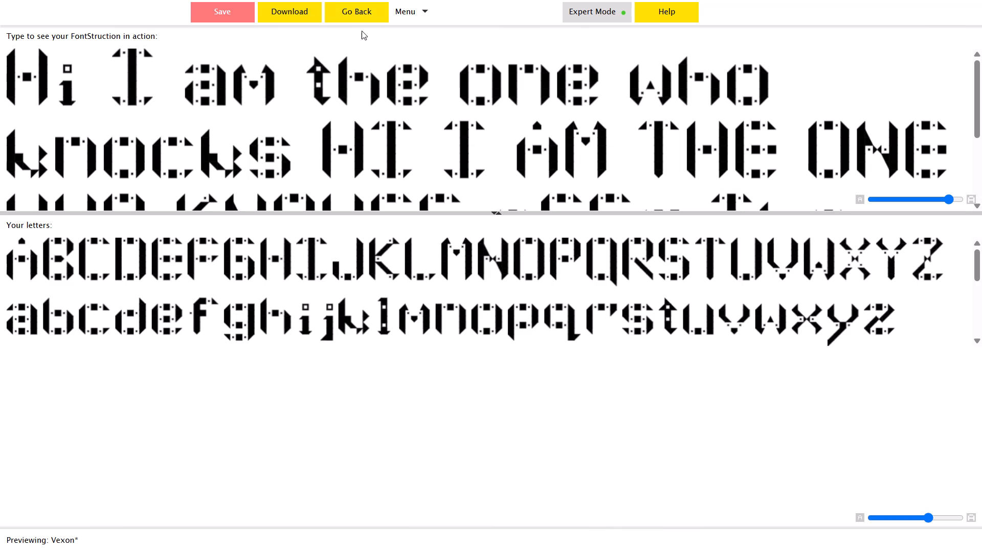
left_click(358, 15)
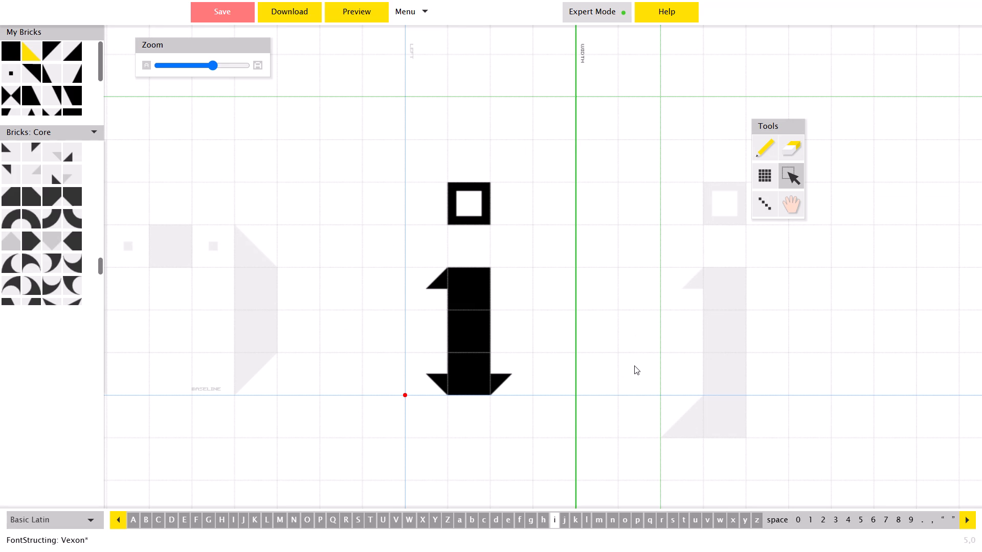
Narrow the lowercase j's width to three grid squares, one square beyond its stem, and check it in preview.
key("Right")
key("Right")
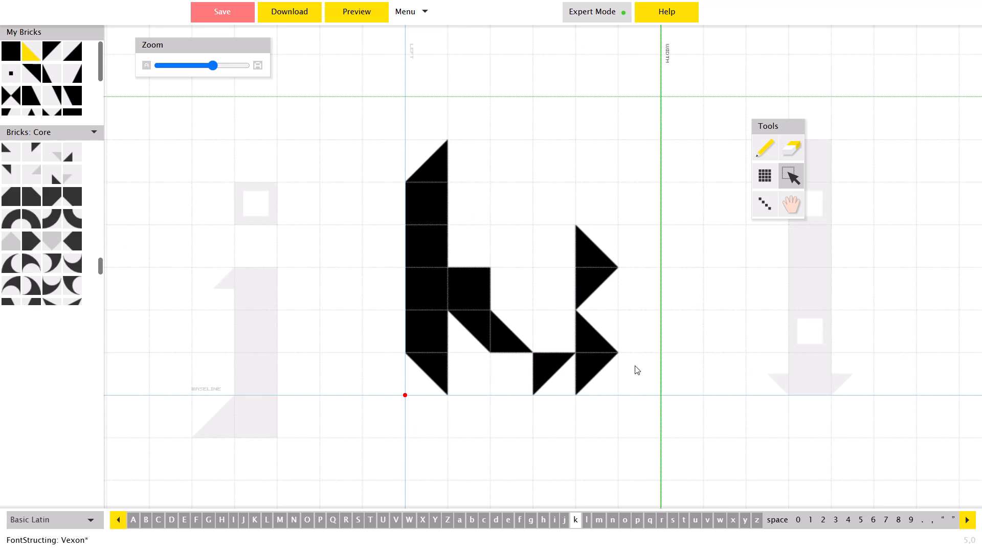
key("Left")
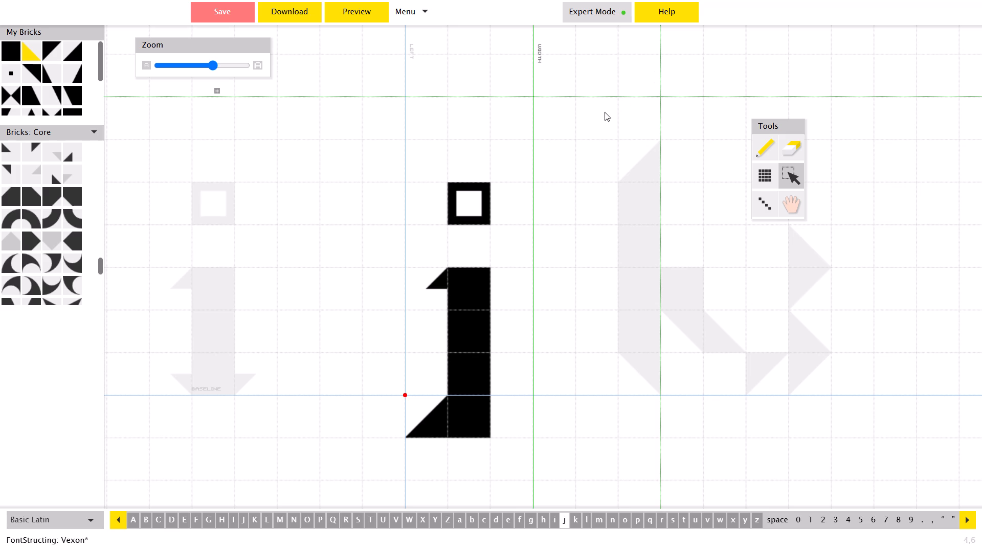
left_click_drag(532, 95, 548, 97)
left_click_drag(526, 90, 536, 91)
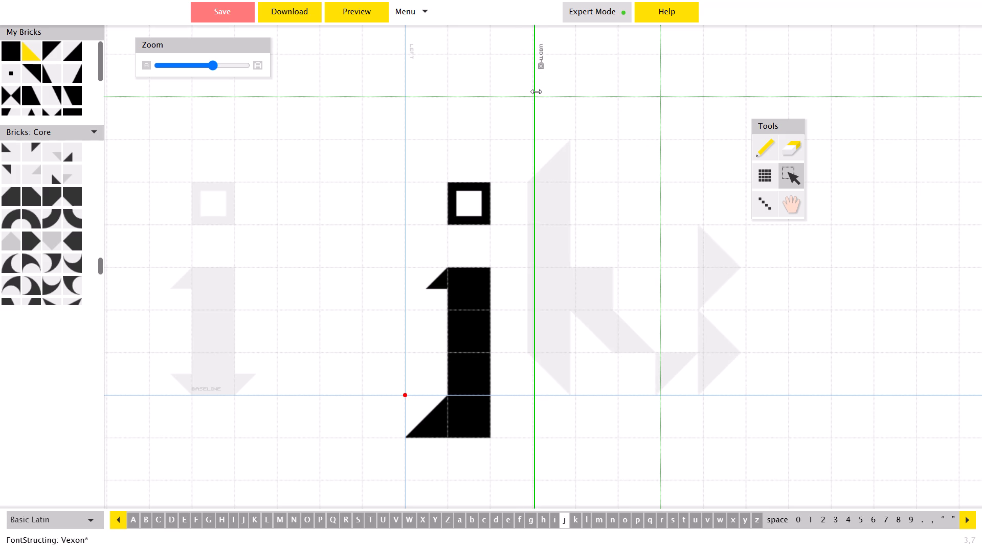
left_click_drag(536, 91, 534, 91)
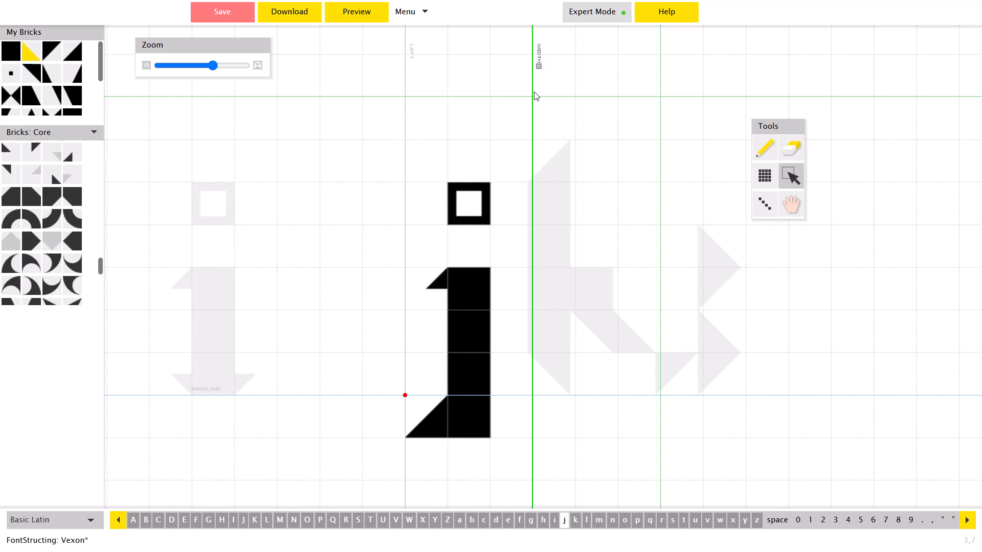
left_click_drag(534, 91, 535, 91)
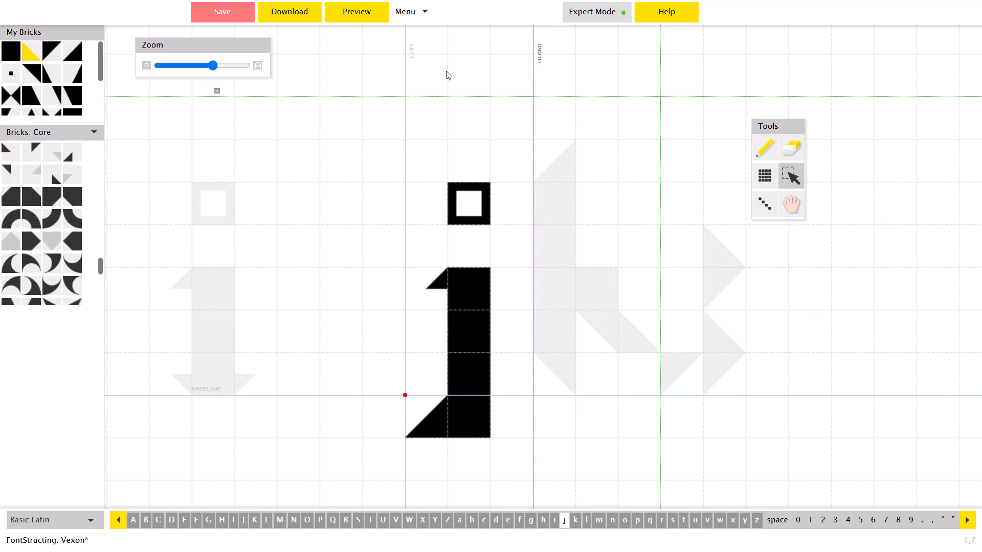
left_click(367, 14)
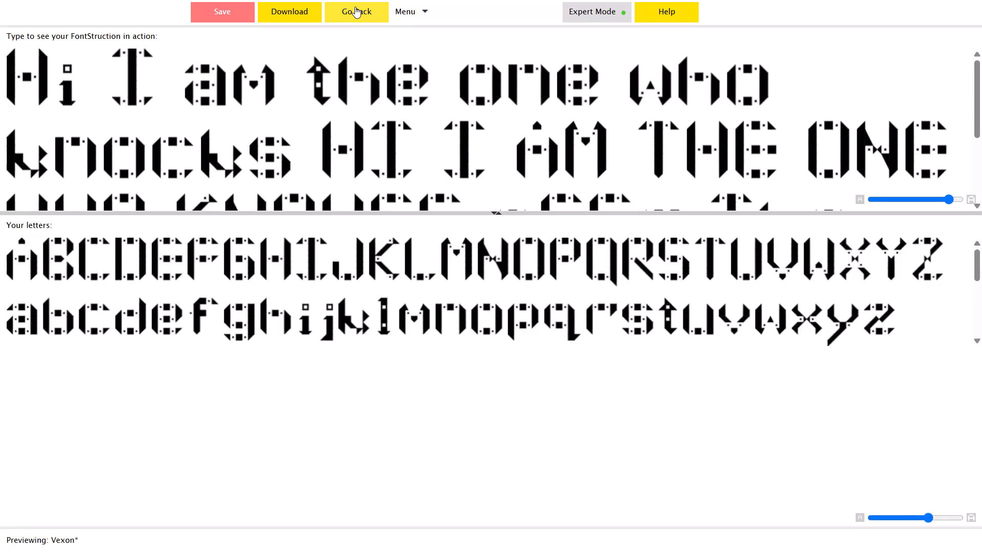
left_click(355, 7)
Compare the lowercase glyphs from e to j back and forth, starting from the lowercase f.
left_click(516, 519)
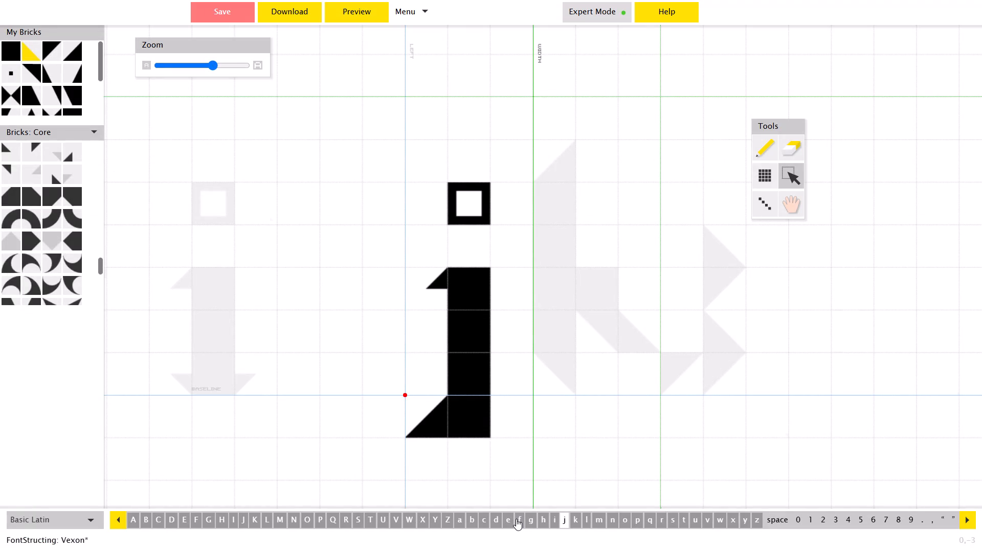
key("Left")
key("Right")
key("Right")
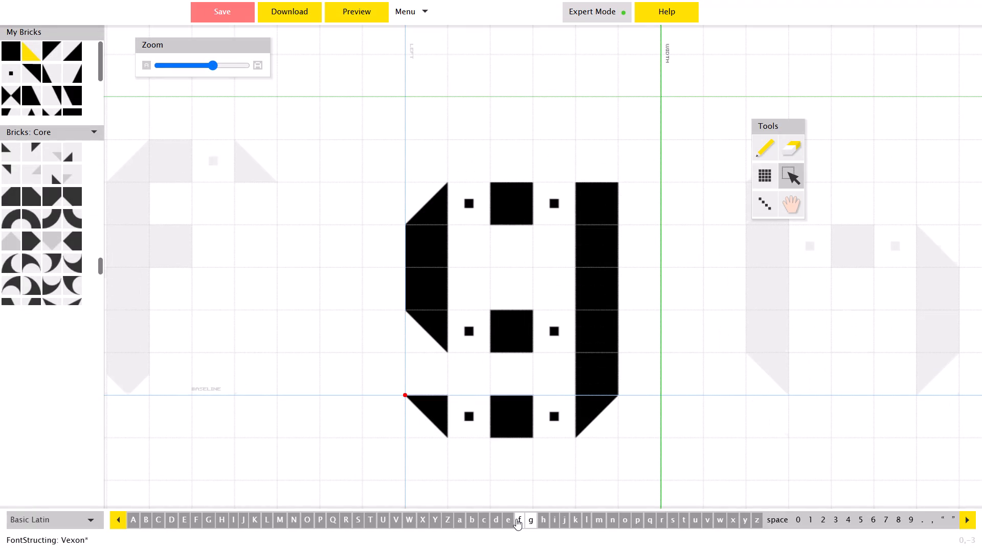
key("Right")
key("Right")
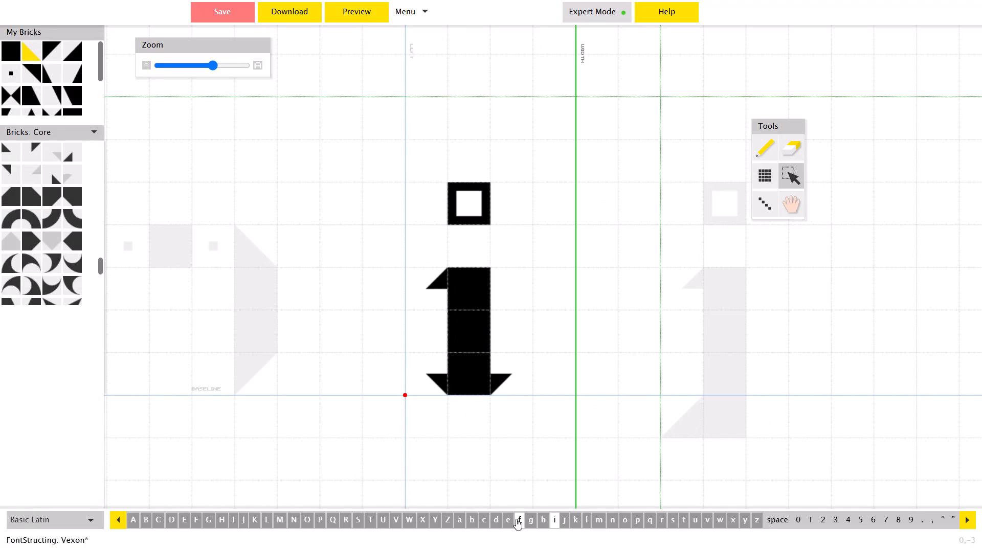
key("Right")
key("Left")
key("Left")
key("Left")
key("Right")
key("Right")
key("Left")
key("Right")
key("Right")
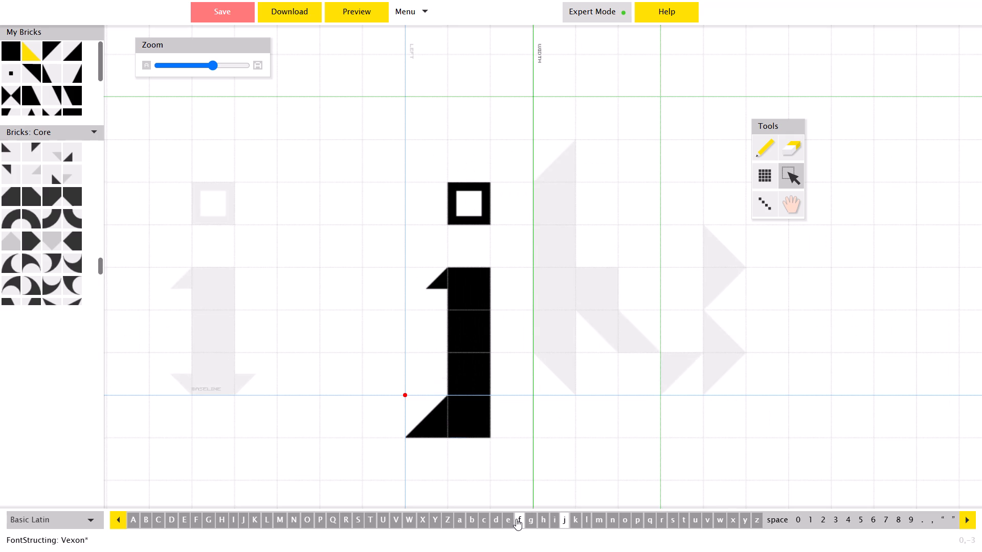
Compare the lowercase i and j with each other and with the neighbouring h and k, ending on the lowercase k.
key("Left")
key("Right")
key("Left")
key("Right")
key("Left")
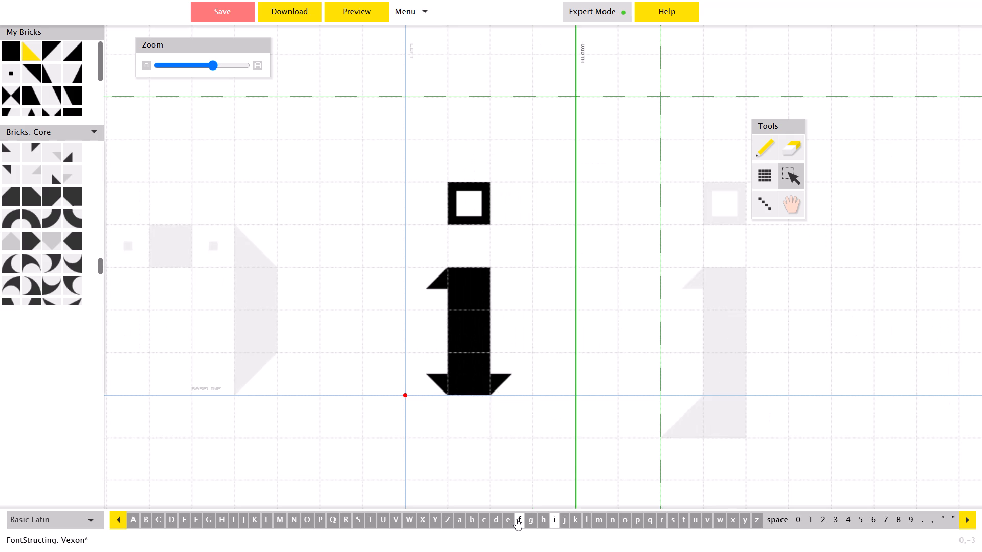
key("Right")
key("Left")
key("Left")
key("Right")
key("Left")
key("Right")
key("Right")
key("Left")
key("Right")
key("Left")
key("Right")
key("Left")
key("Right")
key("Left")
key("Right")
key("Right")
key("Left")
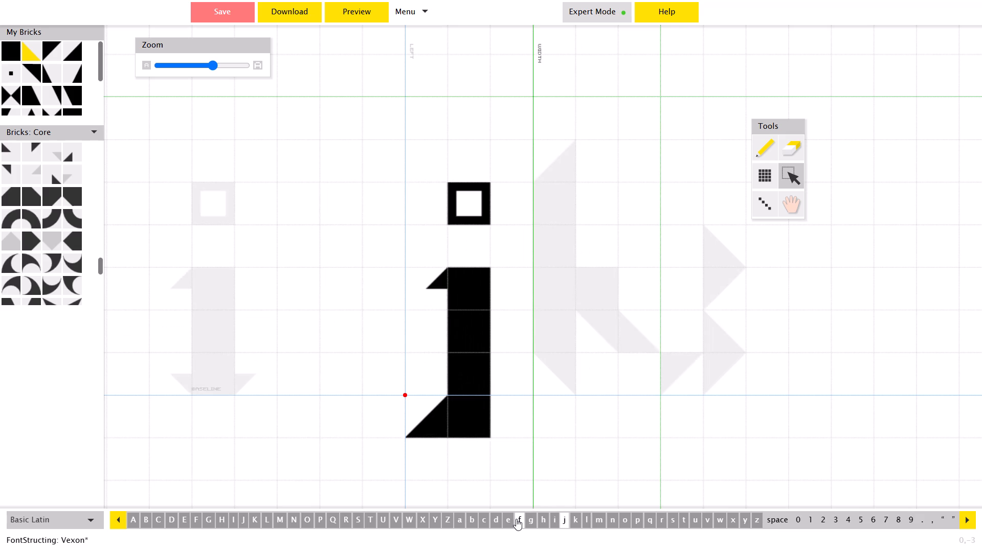
key("Right")
key("Left")
key("Right")
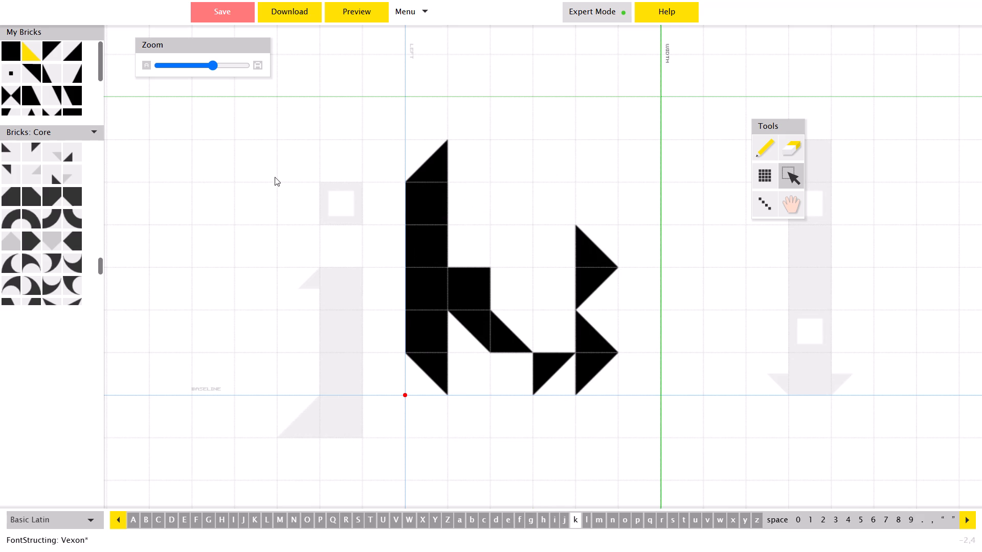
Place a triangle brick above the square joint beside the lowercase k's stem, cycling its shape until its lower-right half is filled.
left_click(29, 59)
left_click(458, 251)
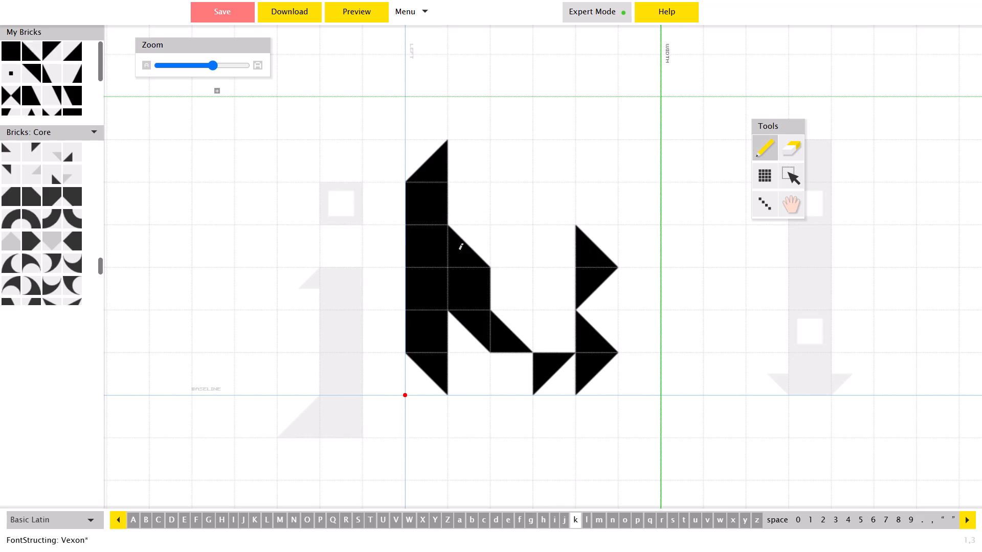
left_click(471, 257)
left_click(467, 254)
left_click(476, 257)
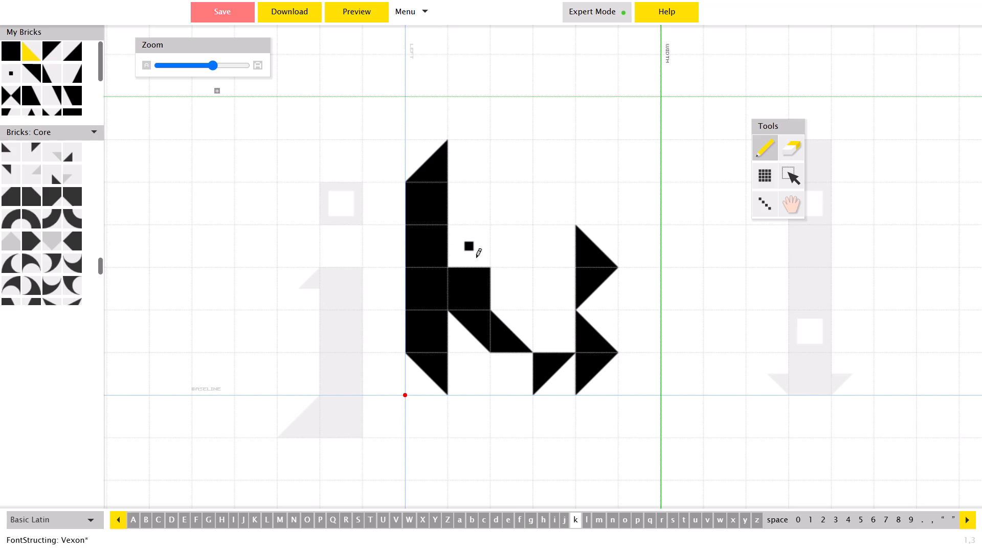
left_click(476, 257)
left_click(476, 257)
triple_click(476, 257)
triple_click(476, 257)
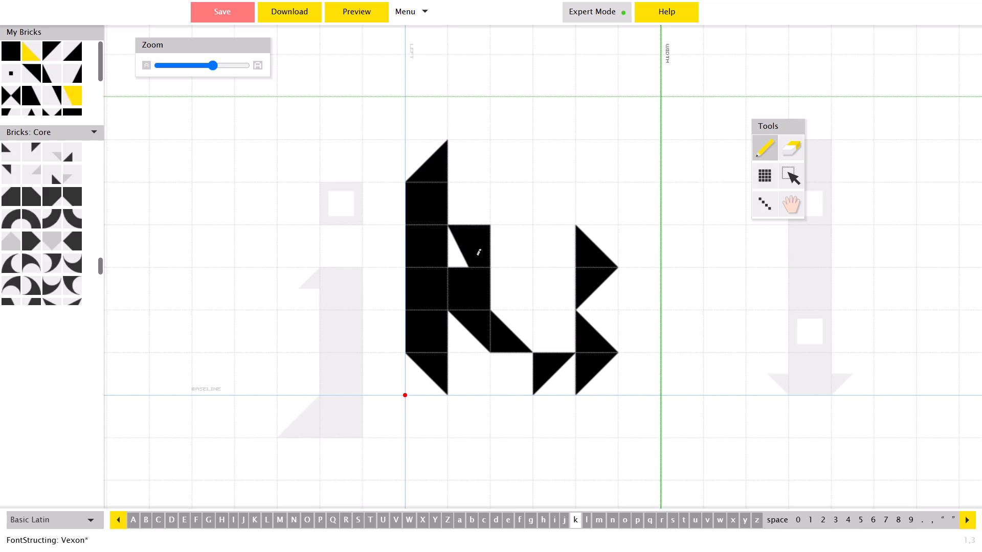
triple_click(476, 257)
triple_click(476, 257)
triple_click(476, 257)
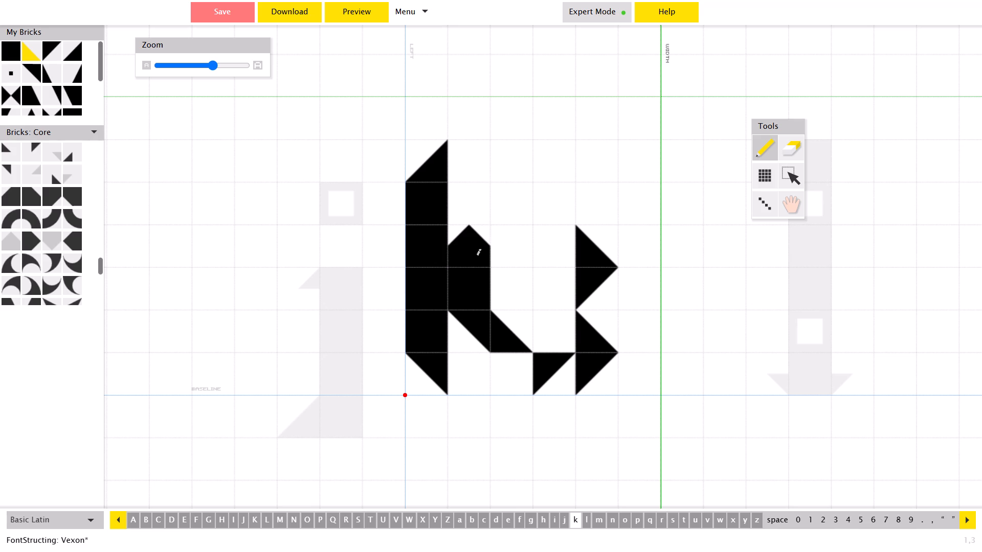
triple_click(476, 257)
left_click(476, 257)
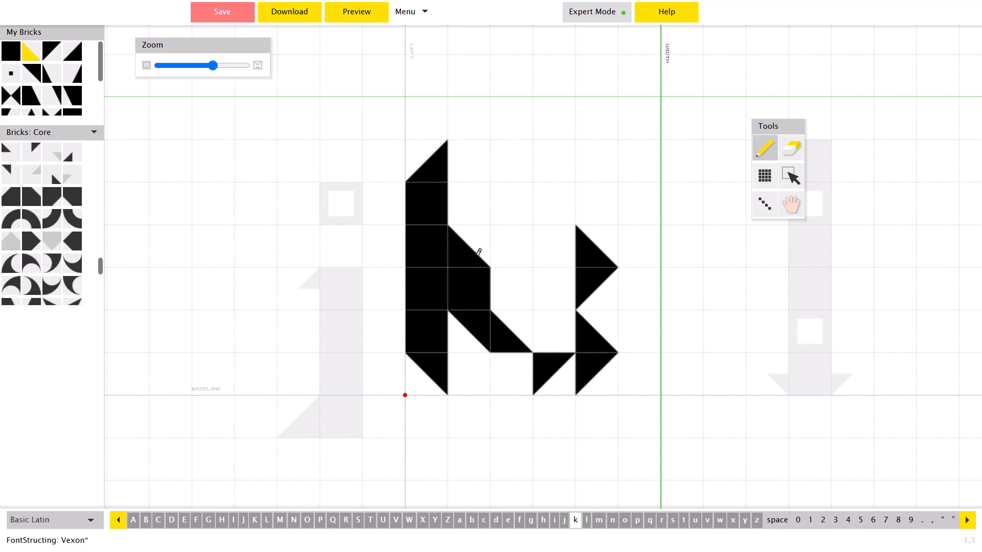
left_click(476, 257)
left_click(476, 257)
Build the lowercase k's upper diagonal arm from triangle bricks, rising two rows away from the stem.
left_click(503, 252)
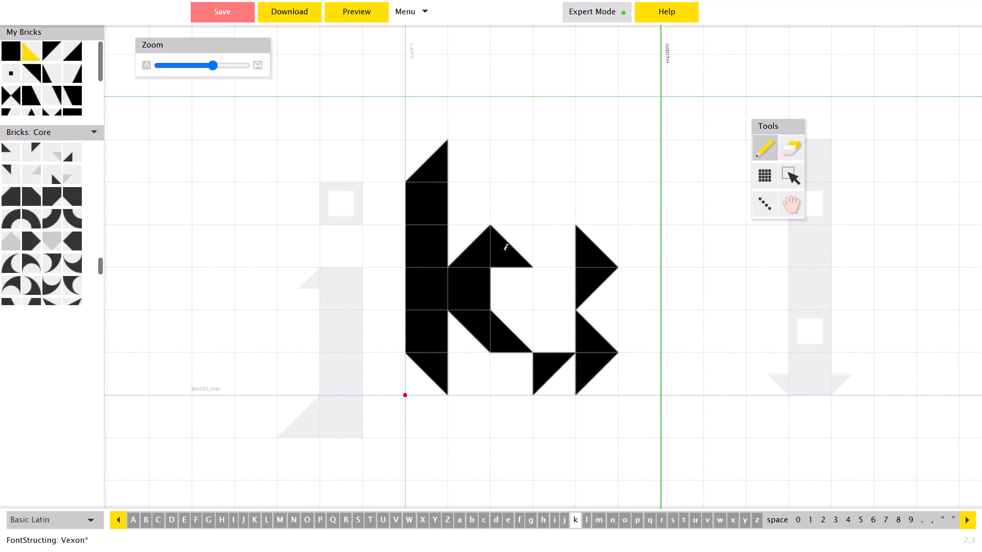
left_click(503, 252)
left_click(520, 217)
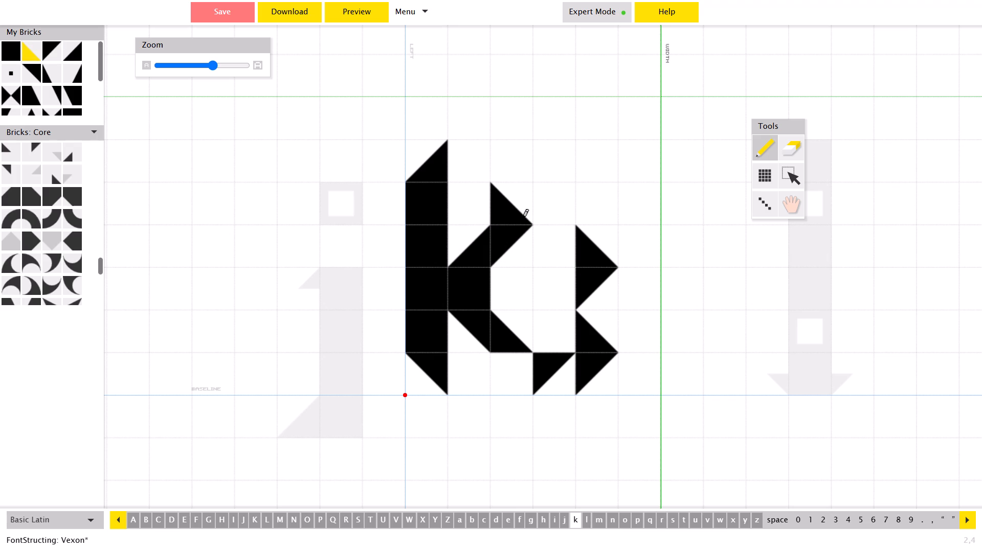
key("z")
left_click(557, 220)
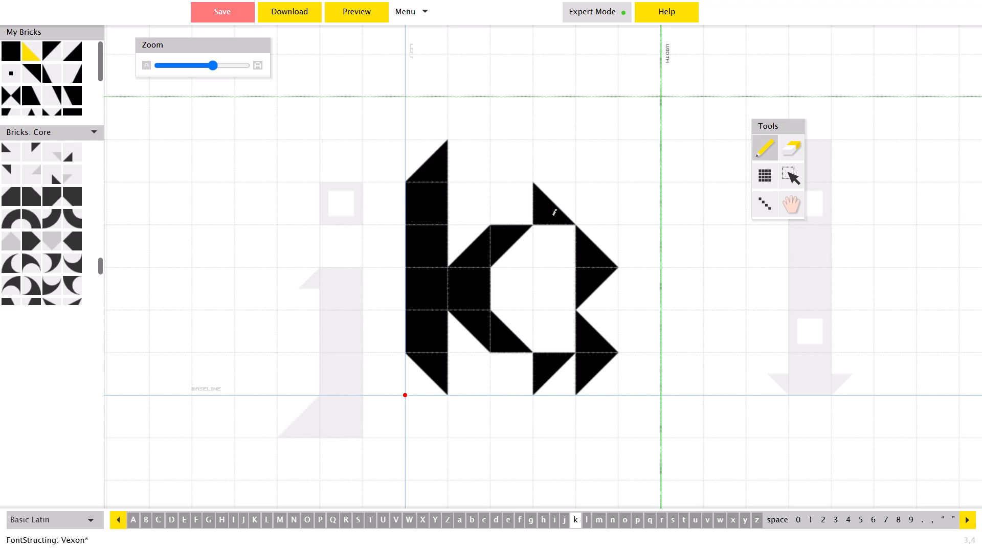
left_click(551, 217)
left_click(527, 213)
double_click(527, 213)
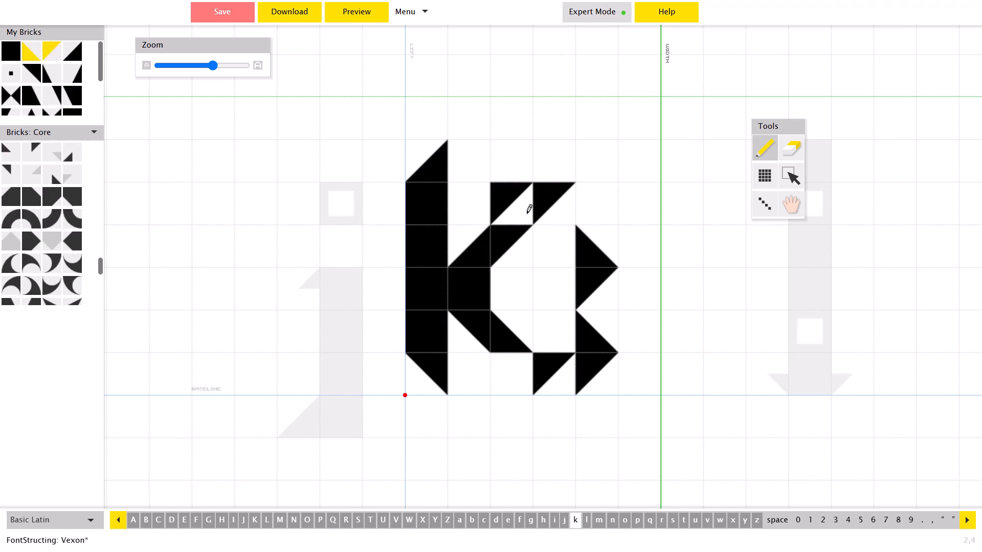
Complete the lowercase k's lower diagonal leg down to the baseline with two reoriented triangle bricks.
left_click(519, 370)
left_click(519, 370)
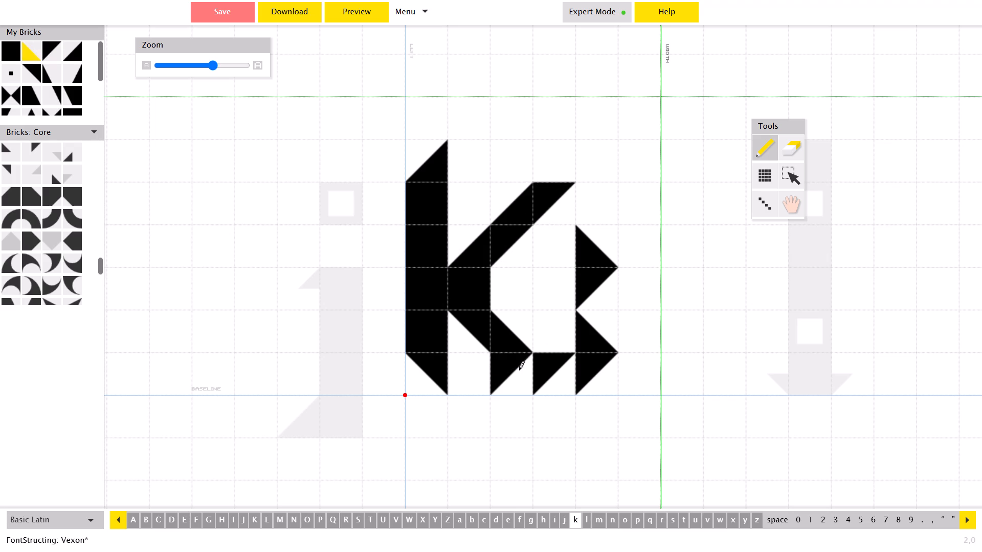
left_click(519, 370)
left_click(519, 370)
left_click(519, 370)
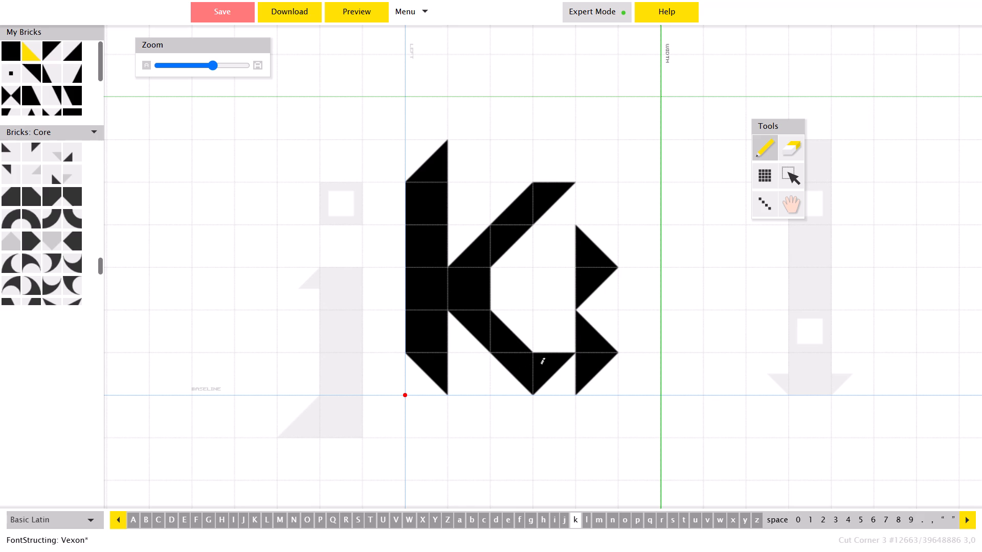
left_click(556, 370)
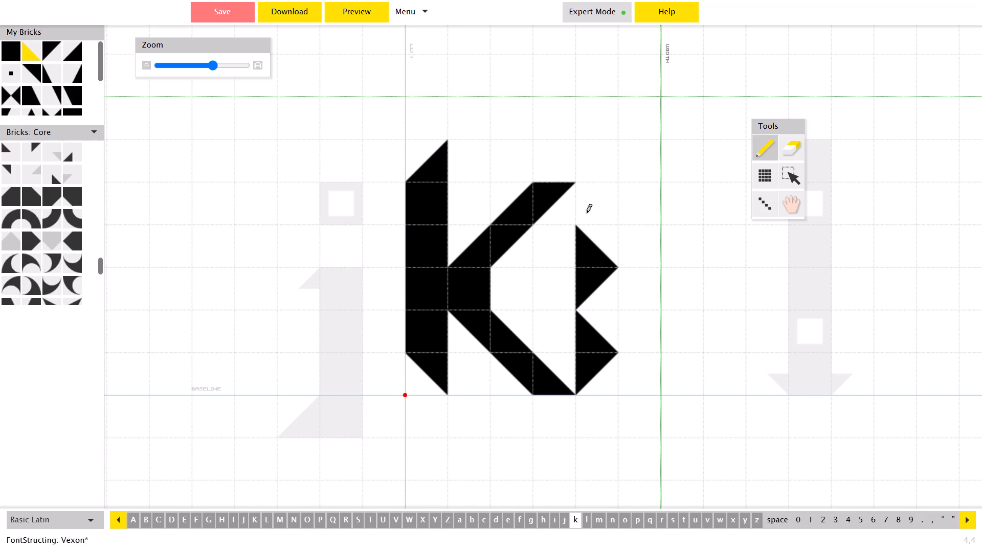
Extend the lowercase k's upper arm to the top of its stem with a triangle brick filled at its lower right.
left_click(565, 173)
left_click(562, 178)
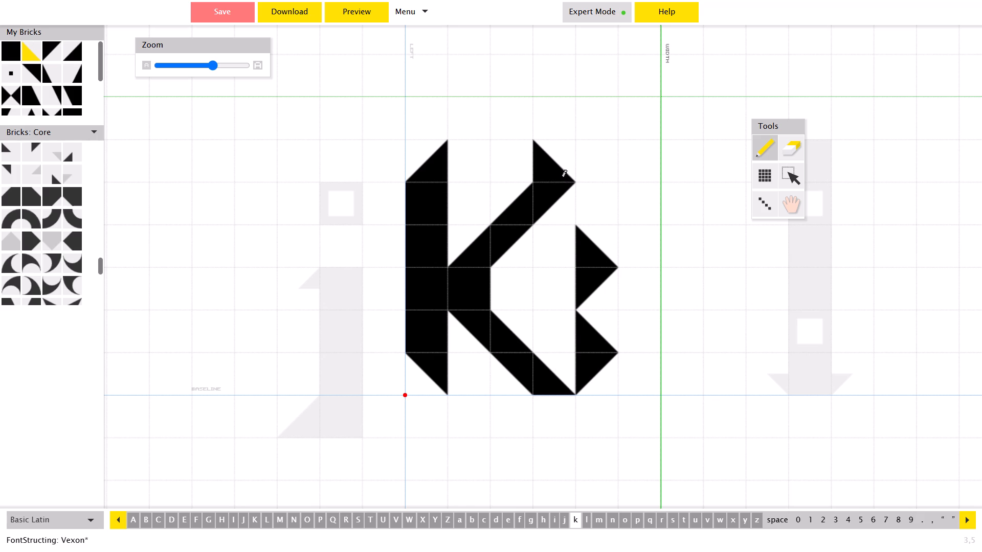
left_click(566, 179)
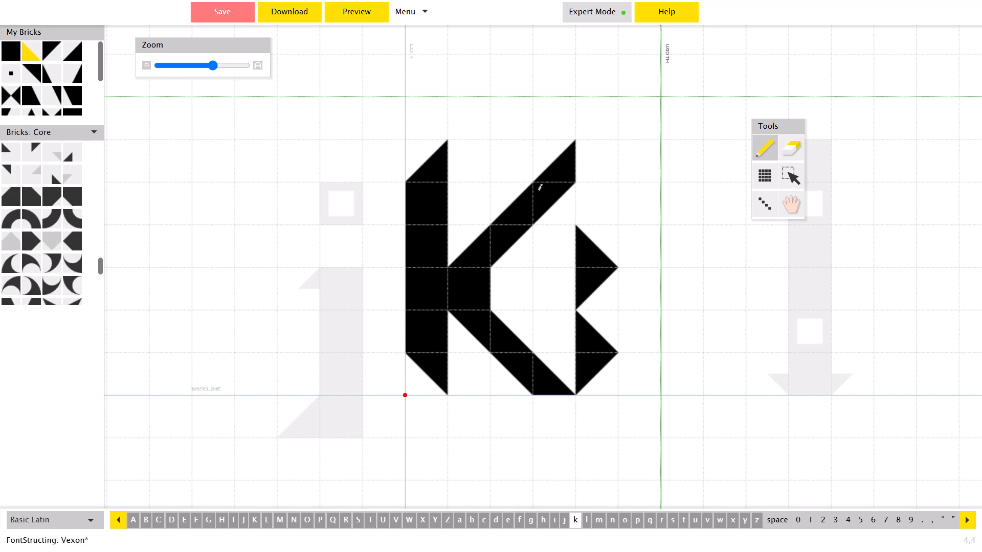
Save the Vexon font.
left_click(241, 8)
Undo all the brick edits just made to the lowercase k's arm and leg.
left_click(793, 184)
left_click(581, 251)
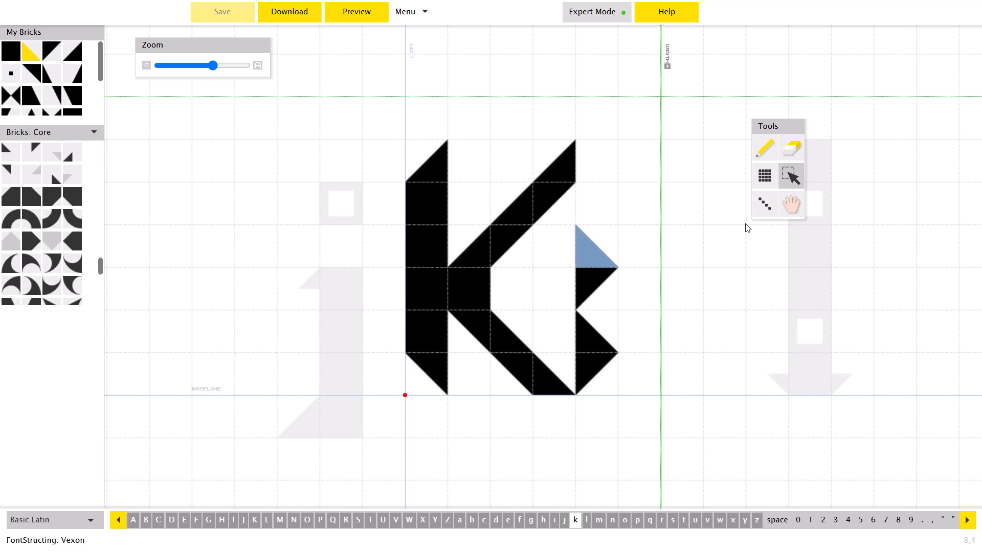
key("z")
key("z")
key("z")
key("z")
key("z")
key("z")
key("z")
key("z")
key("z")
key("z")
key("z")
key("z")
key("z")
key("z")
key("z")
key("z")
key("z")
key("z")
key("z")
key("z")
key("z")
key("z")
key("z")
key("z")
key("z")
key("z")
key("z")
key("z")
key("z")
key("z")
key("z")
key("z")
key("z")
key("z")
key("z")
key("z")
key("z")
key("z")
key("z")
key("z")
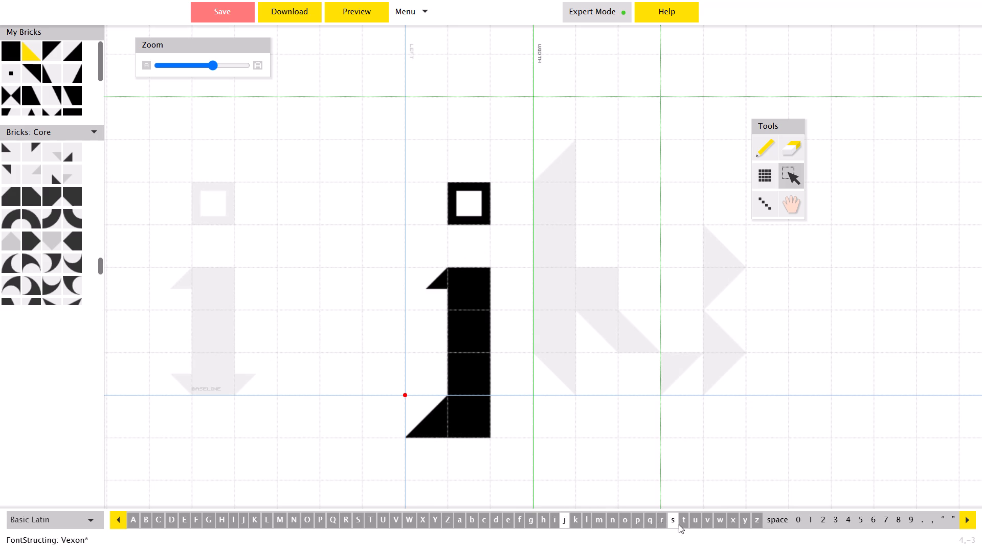
Open the lowercase k and erase its outer bricks, from the upper arm's triangles down to the baseline.
left_click(574, 520)
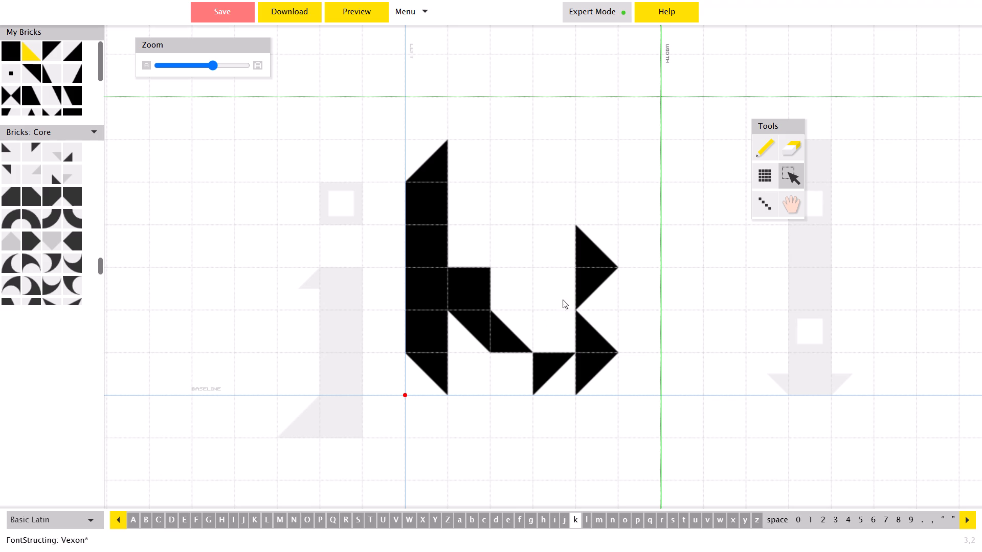
left_click(779, 178)
left_click(784, 152)
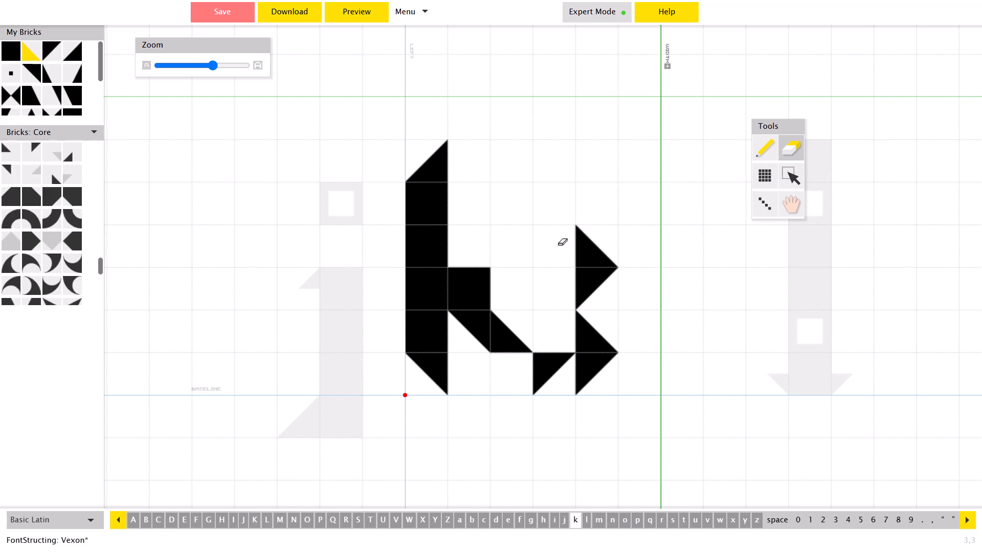
left_click_drag(560, 204, 621, 412)
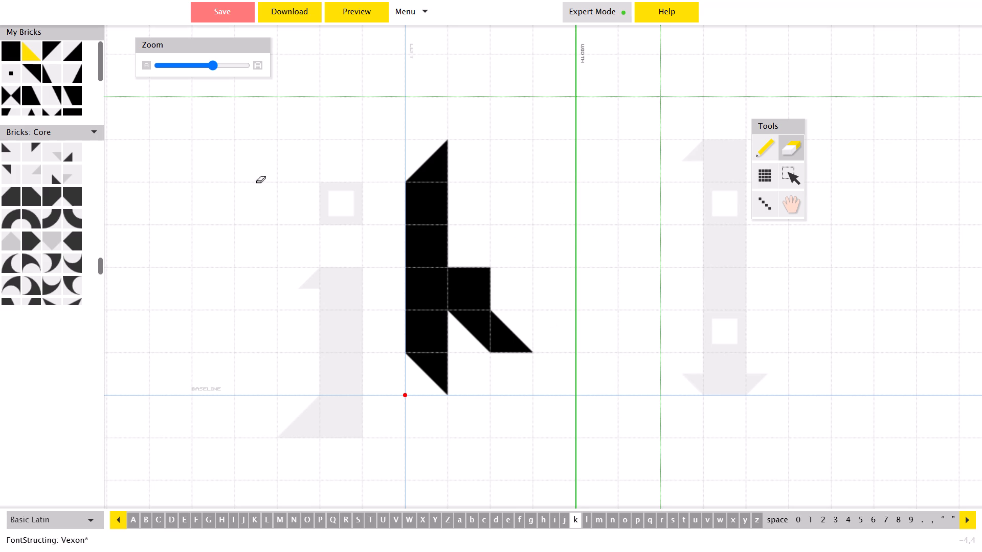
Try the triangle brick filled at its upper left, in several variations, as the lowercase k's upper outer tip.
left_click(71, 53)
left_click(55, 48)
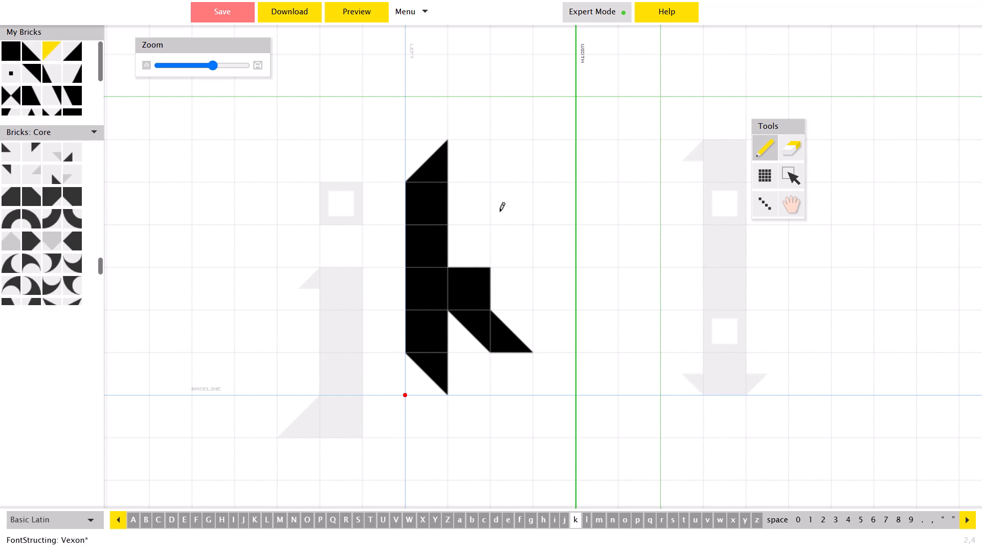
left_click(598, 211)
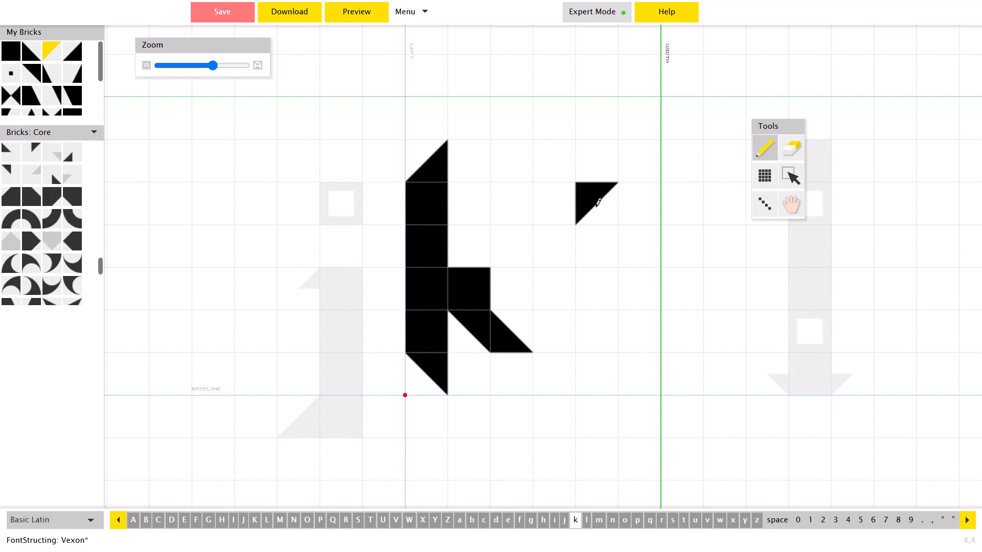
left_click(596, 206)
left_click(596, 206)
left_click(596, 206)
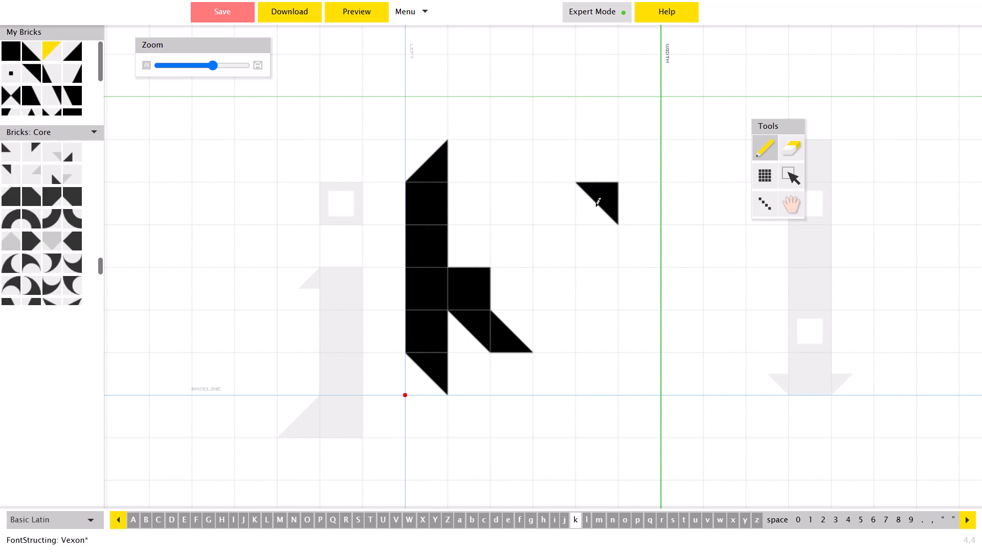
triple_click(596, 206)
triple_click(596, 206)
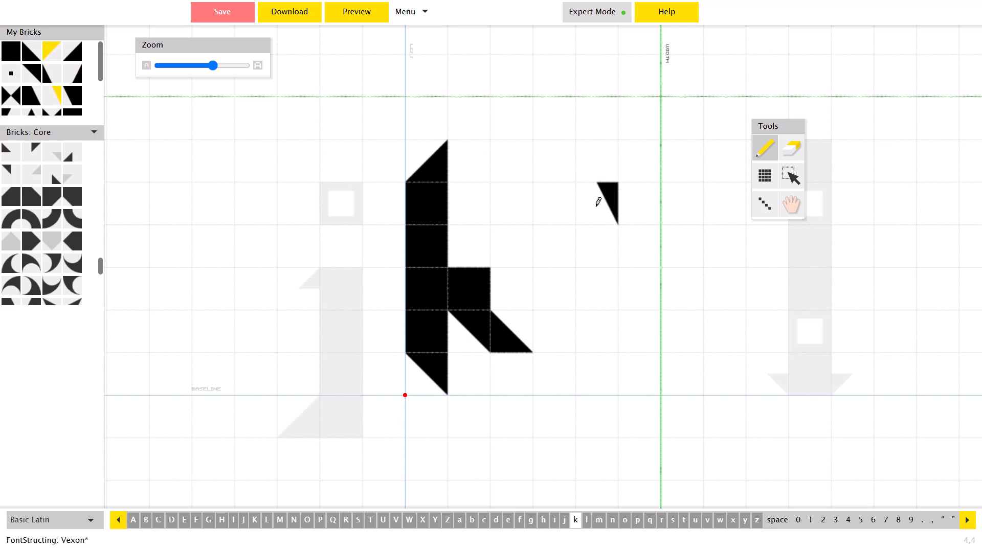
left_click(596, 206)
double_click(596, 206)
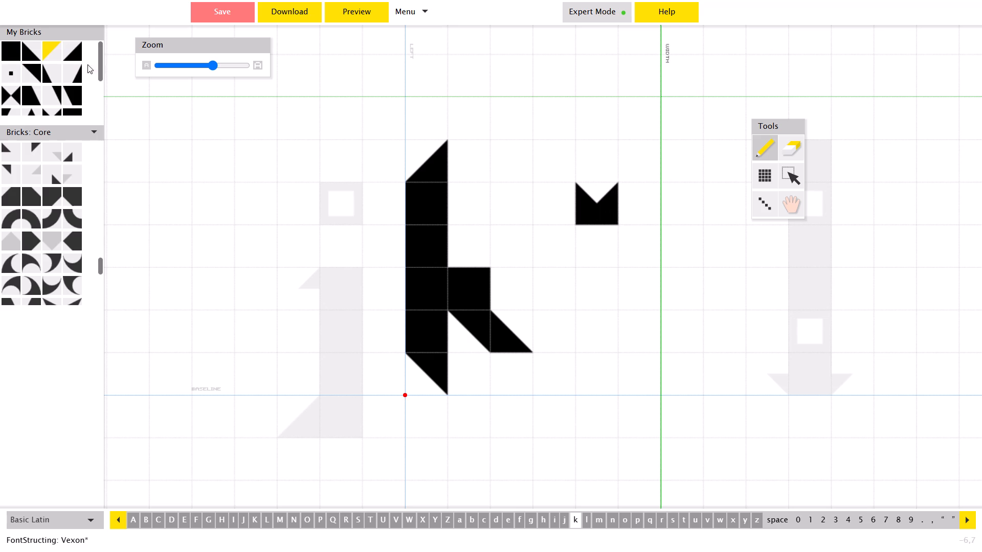
Place outer tip triangles on the lowercase k, one filled at its lower left near the top and one filled at its upper left on the baseline.
left_click(34, 54)
left_click(592, 216)
triple_click(592, 216)
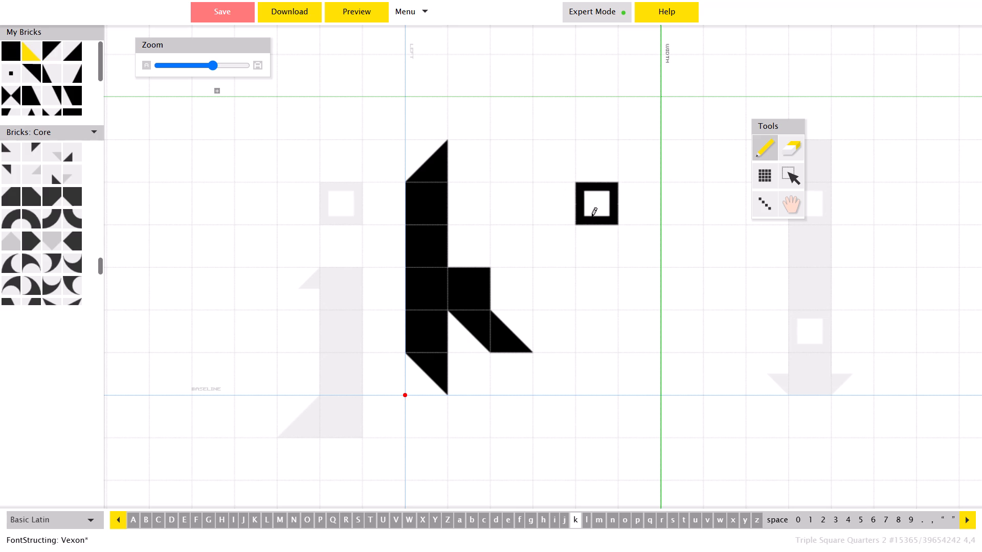
triple_click(592, 216)
double_click(592, 216)
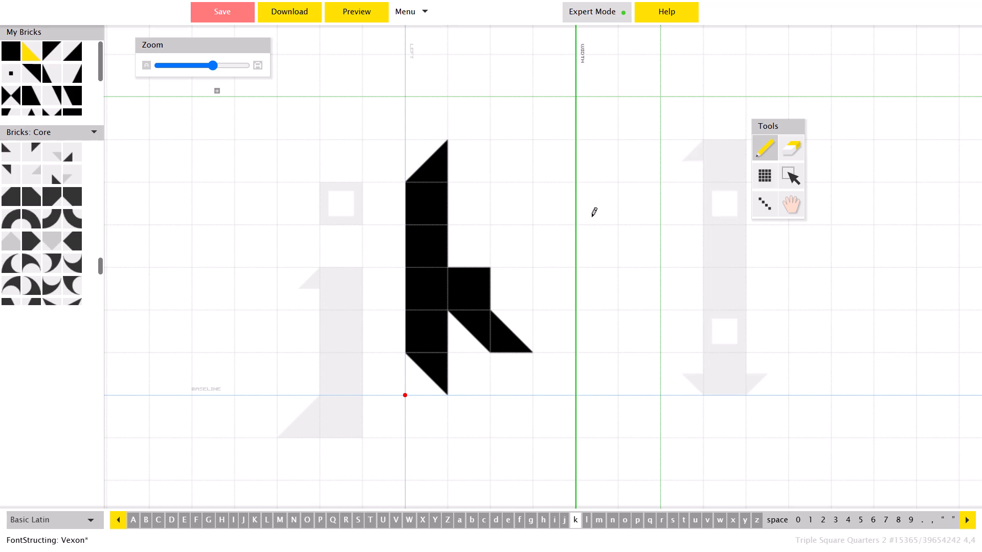
left_click(592, 216)
left_click(592, 216)
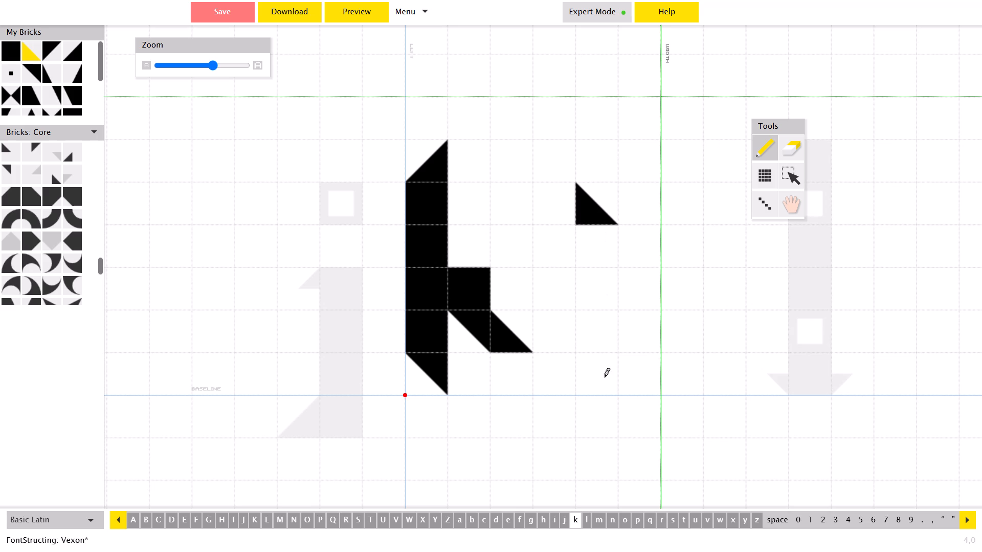
left_click(603, 382)
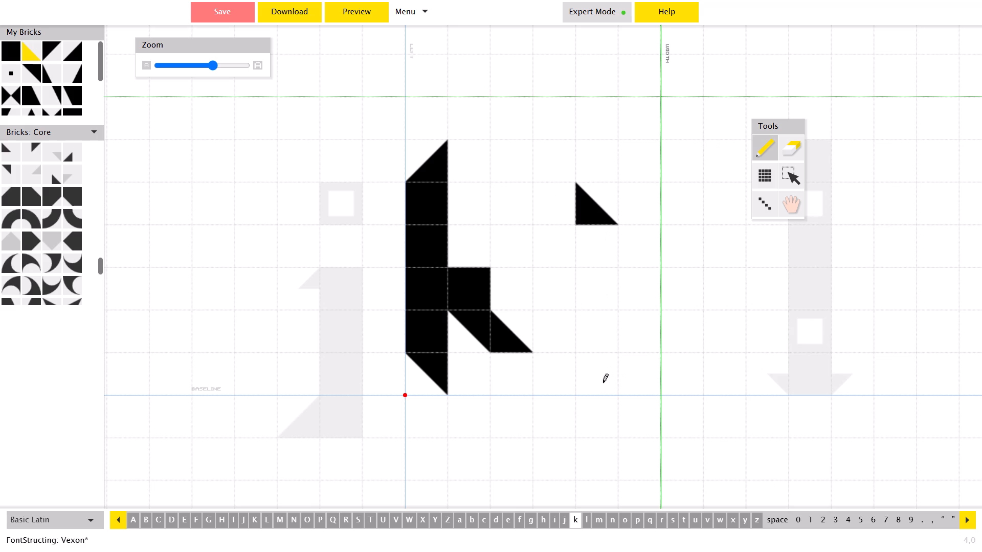
left_click(603, 382)
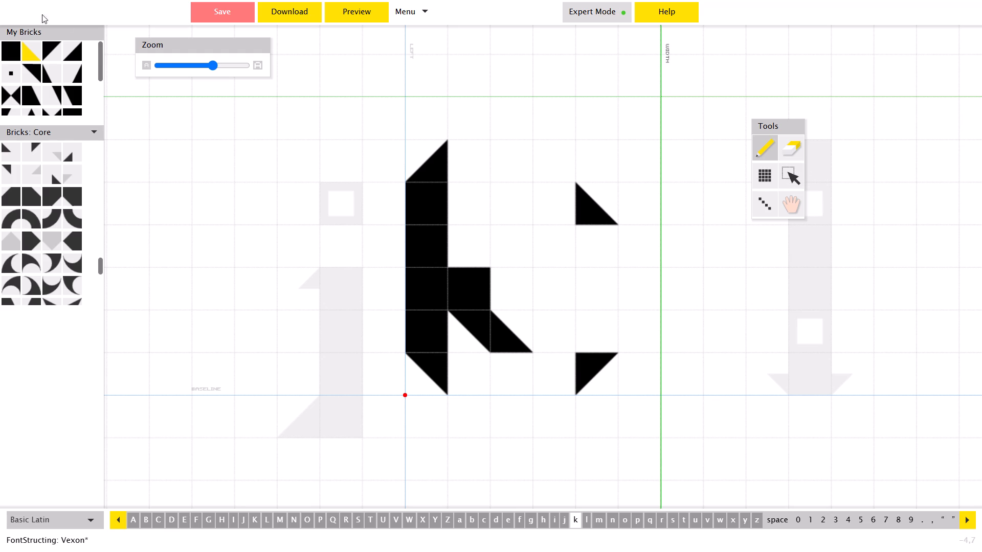
Add a small square dot brick just inside each of the lowercase k's two outer tips.
left_click(16, 75)
left_click(548, 204)
left_click(563, 373)
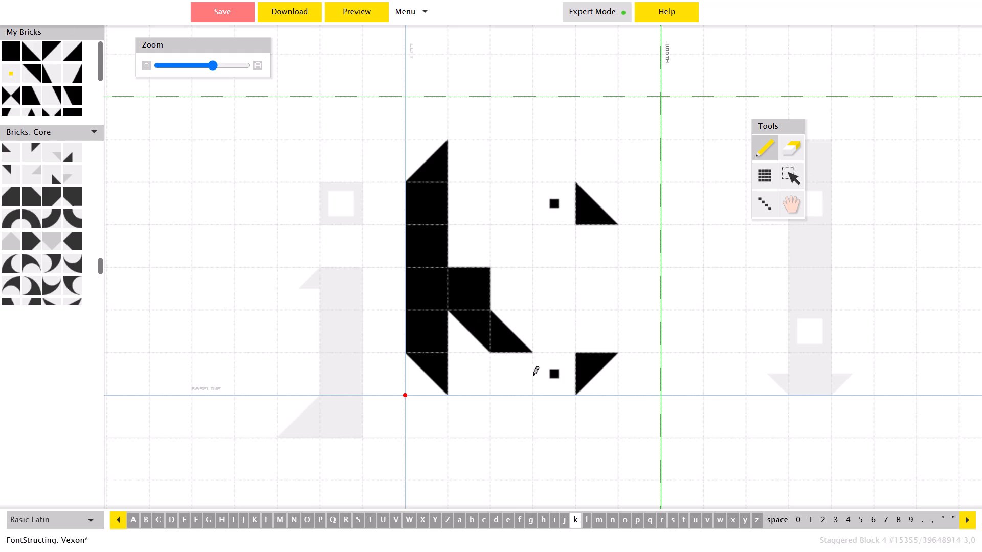
Start the lowercase k's upper arm with a lower-right-filled triangle diagonally above the joint square, undoing the stray triangle placed over it.
left_click(25, 57)
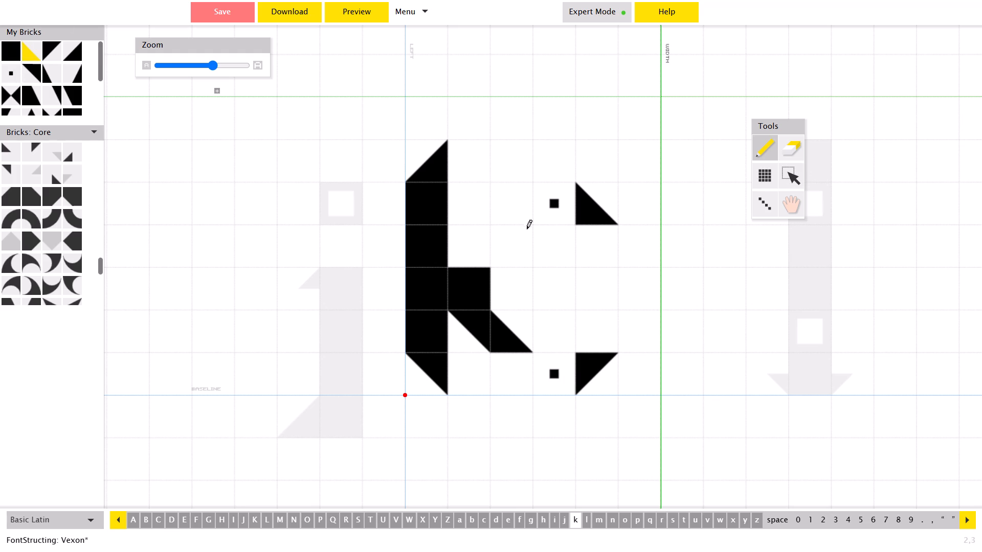
left_click(524, 235)
left_click(524, 235)
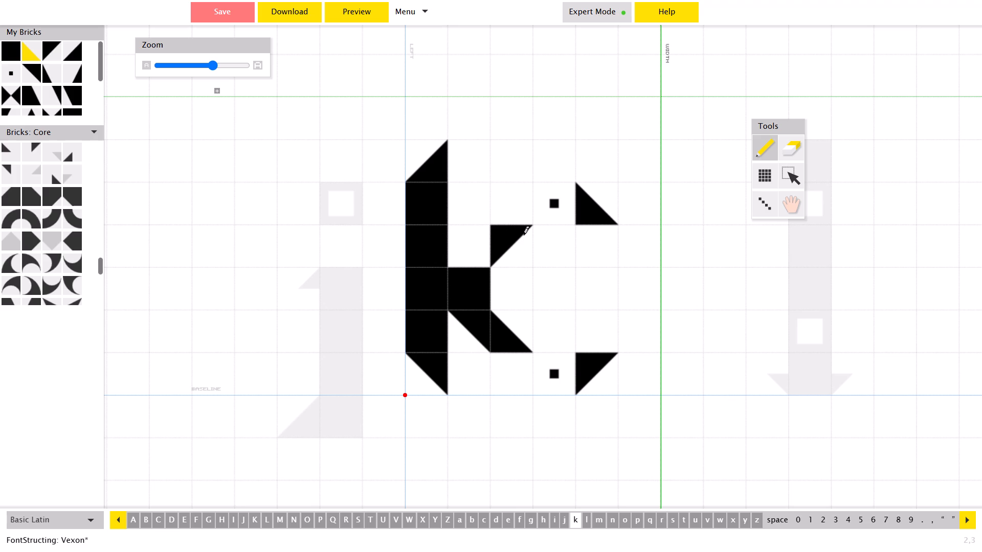
left_click(524, 235)
left_click(511, 216)
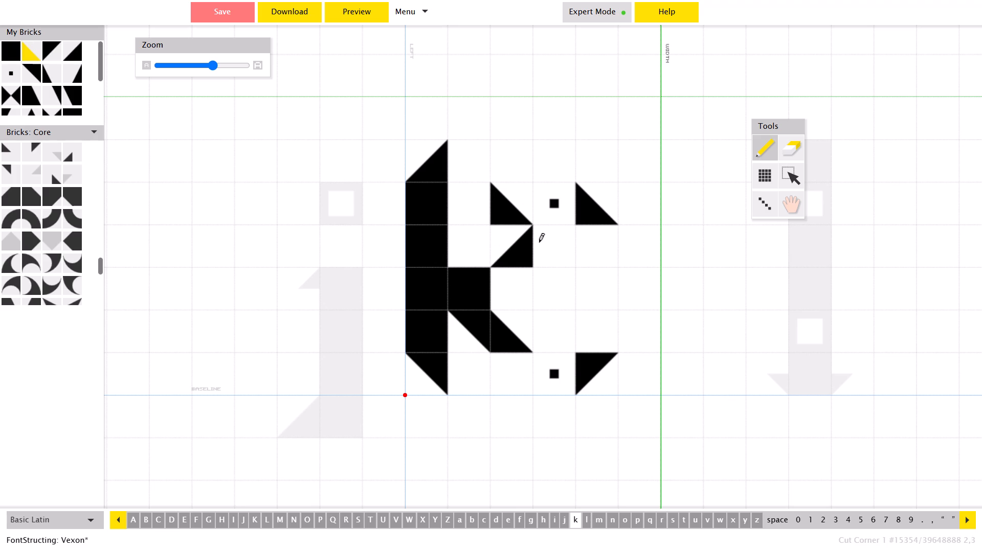
key("z")
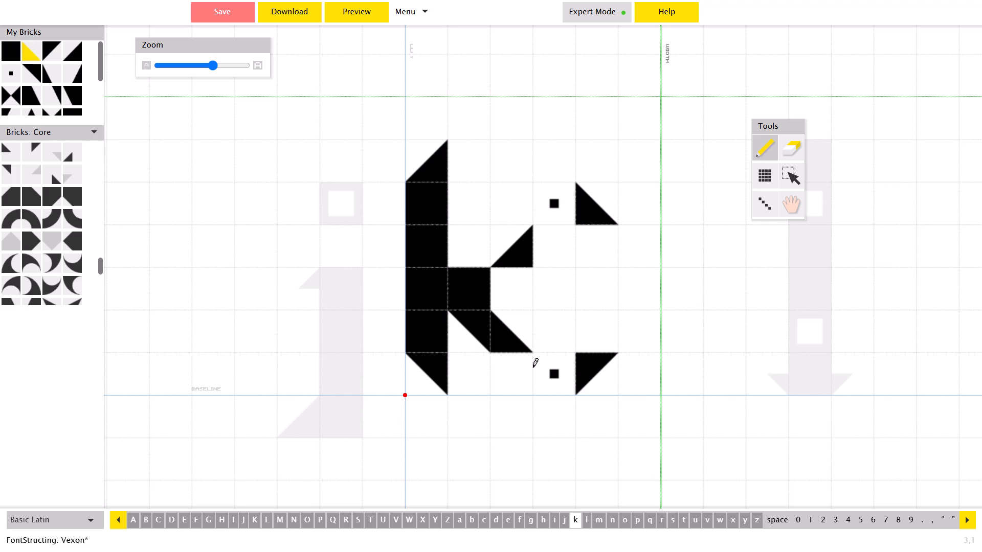
Extend the lowercase k's lower leg to the baseline with a triangle brick filled at its upper right.
left_click(524, 366)
left_click(524, 366)
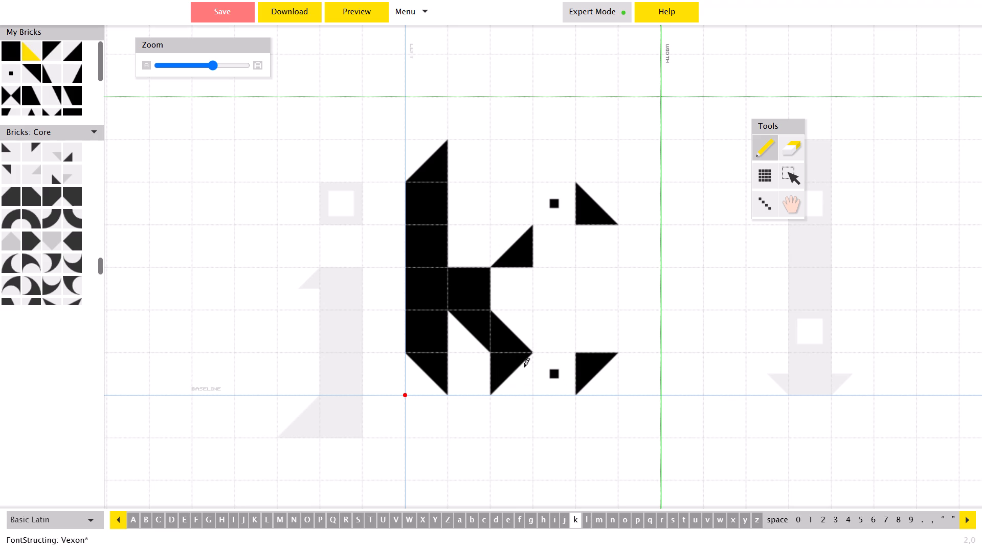
left_click(524, 366)
left_click(524, 366)
left_click(524, 366)
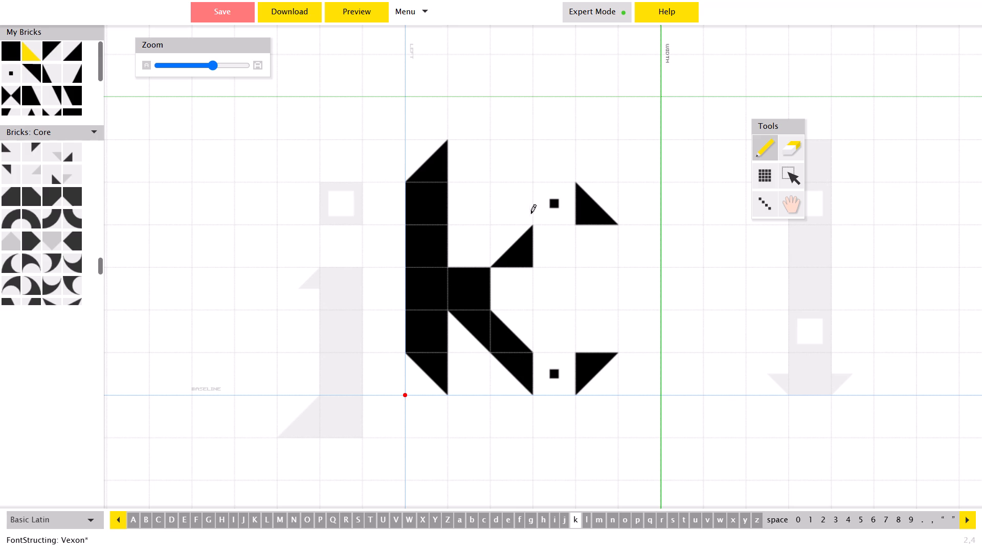
Place a triangle brick filled at its lower right directly above the lowercase k's joint square.
left_click(481, 253)
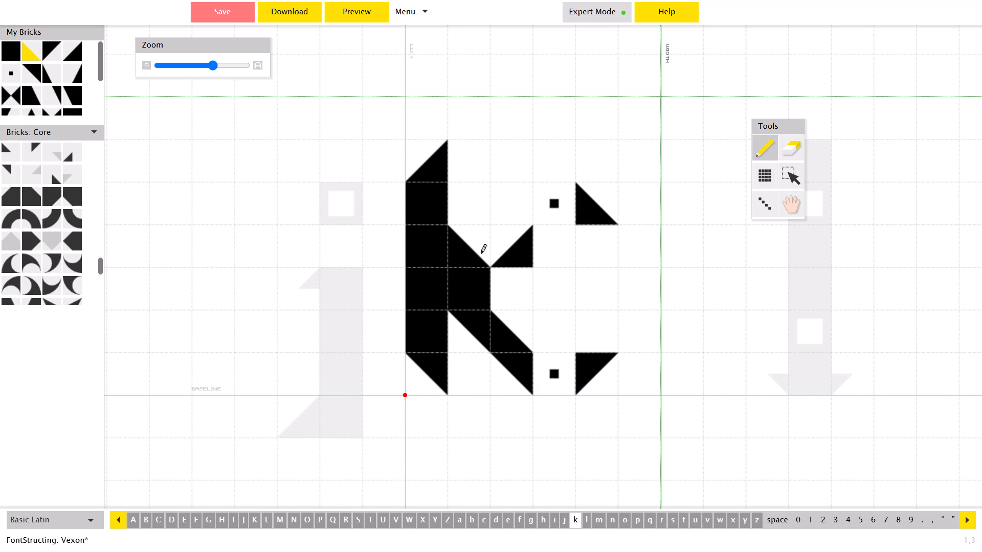
left_click(481, 253)
left_click(481, 253)
left_click(481, 253)
left_click(481, 253)
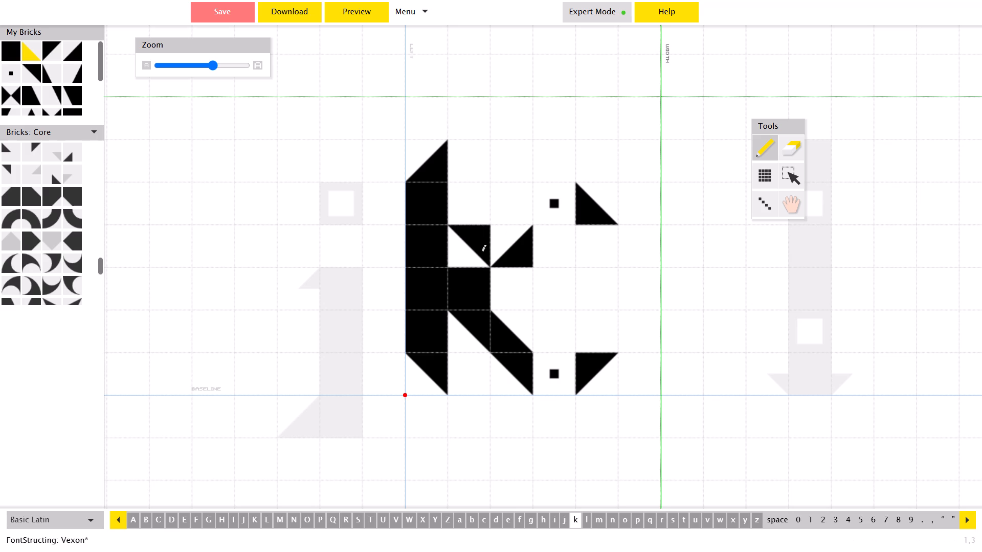
left_click(481, 253)
left_click(481, 253)
triple_click(481, 253)
triple_click(481, 253)
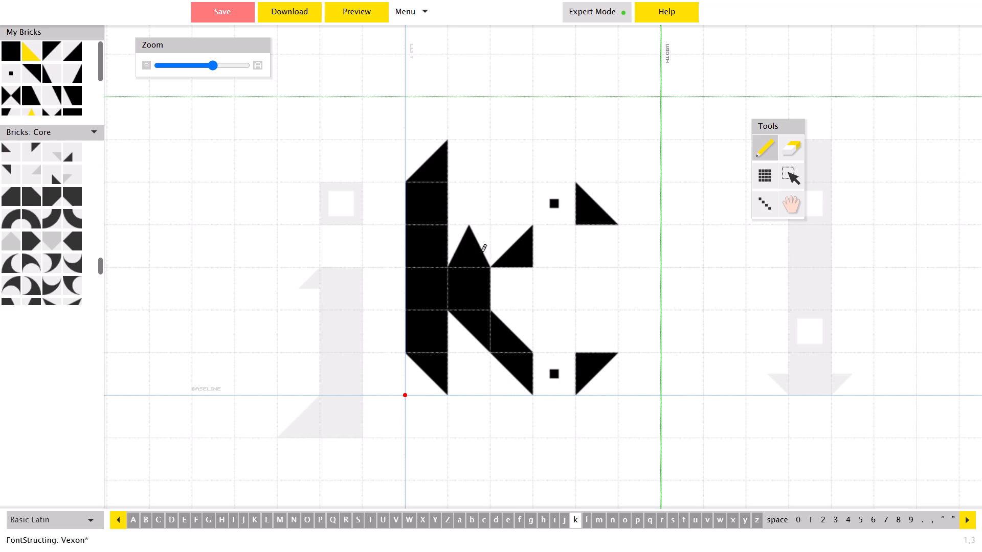
triple_click(481, 253)
triple_click(481, 253)
triple_click(481, 253)
double_click(481, 253)
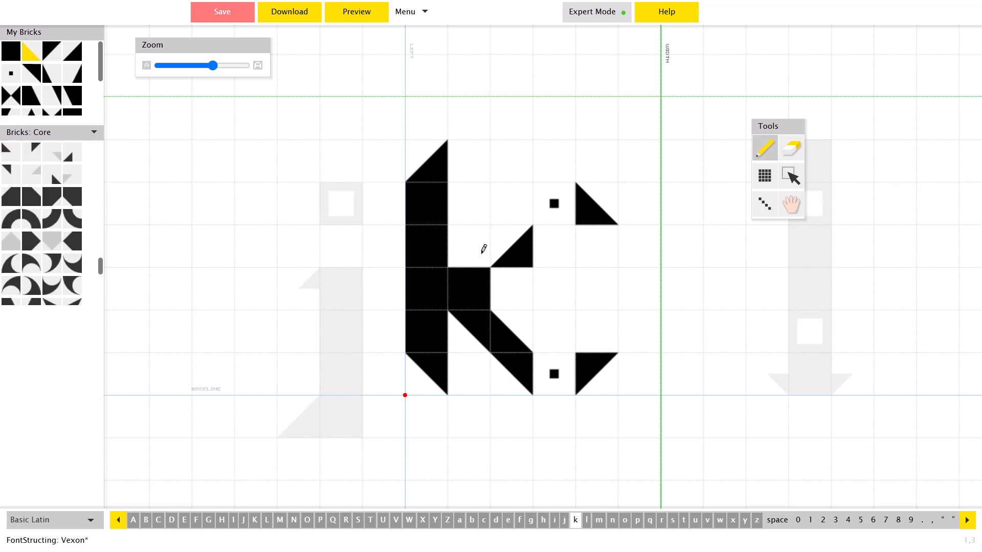
left_click(481, 253)
left_click(481, 253)
left_click(481, 253)
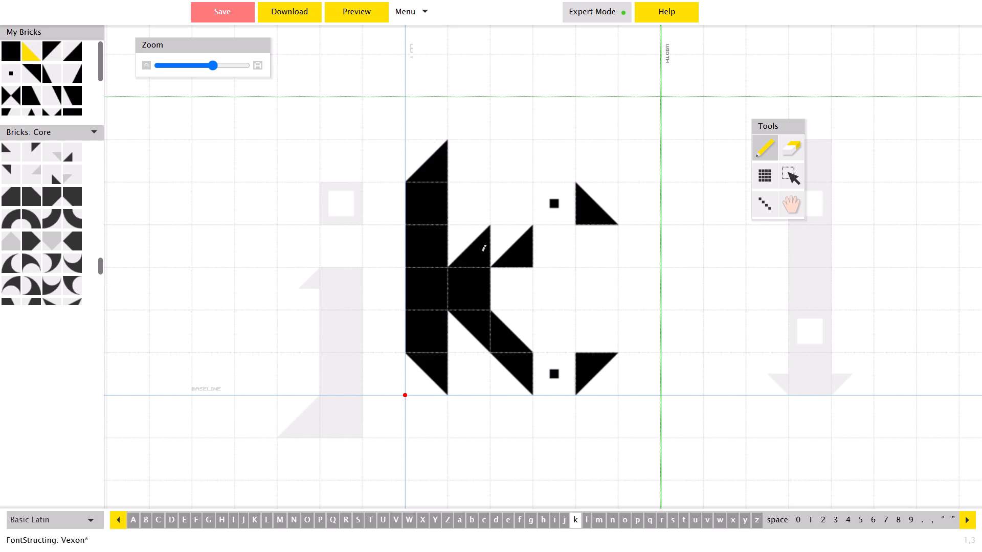
Complete the lowercase k's upper arm with a lower-right-filled triangle at its end and an upper-left-filled triangle below it.
double_click(512, 217)
left_click(512, 217)
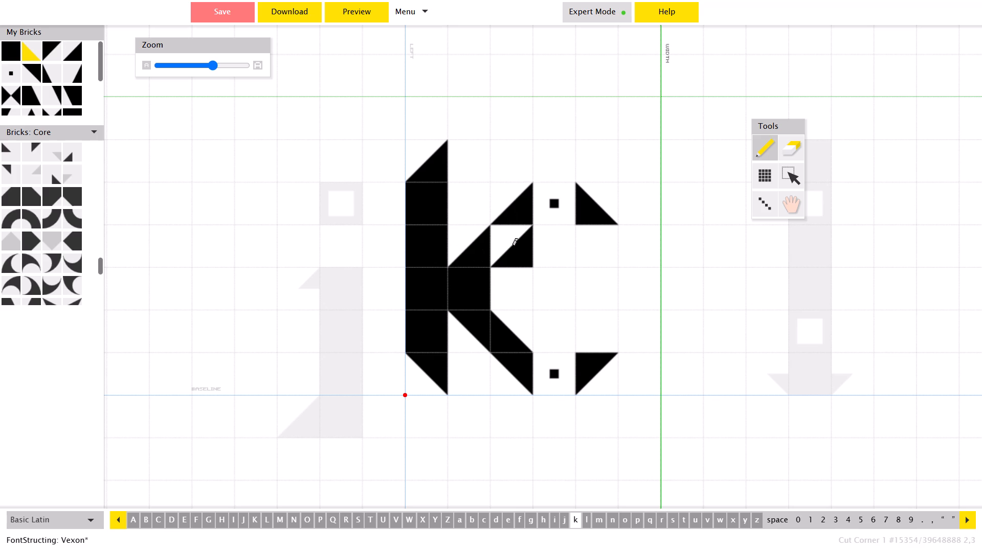
left_click(508, 248)
left_click(508, 248)
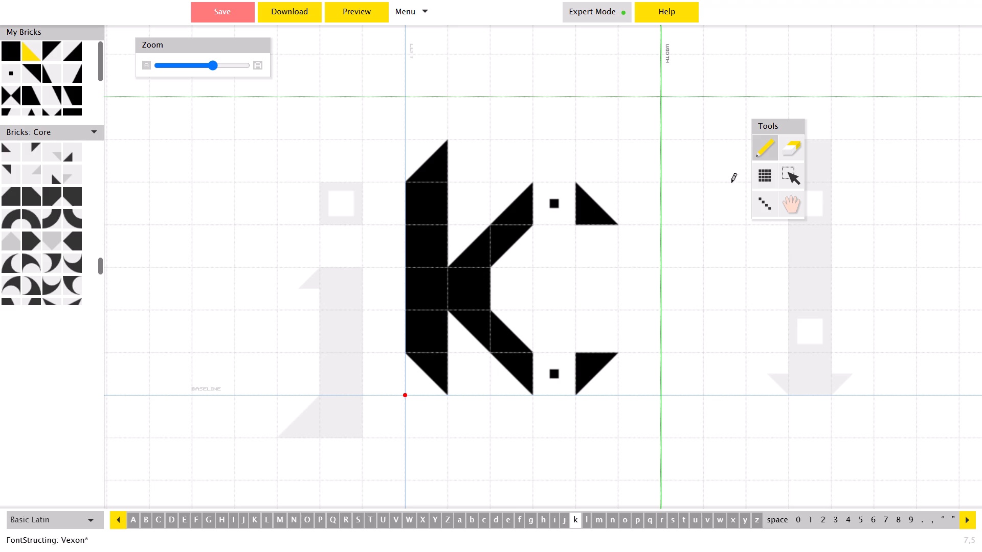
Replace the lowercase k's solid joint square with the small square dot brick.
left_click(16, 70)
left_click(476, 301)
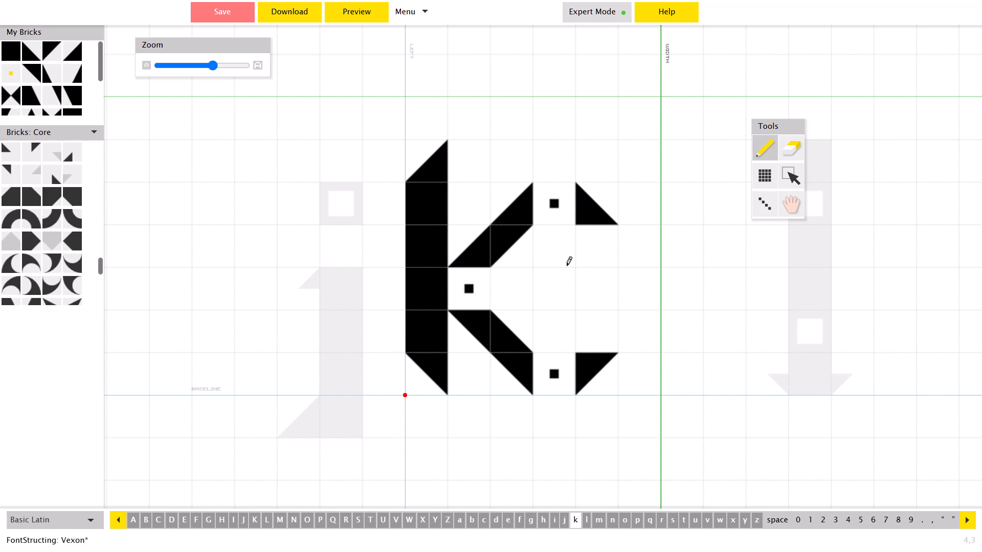
Preview the font to check the lowercase k within the sample text, and return to the editor.
left_click(359, 25)
left_click(359, 14)
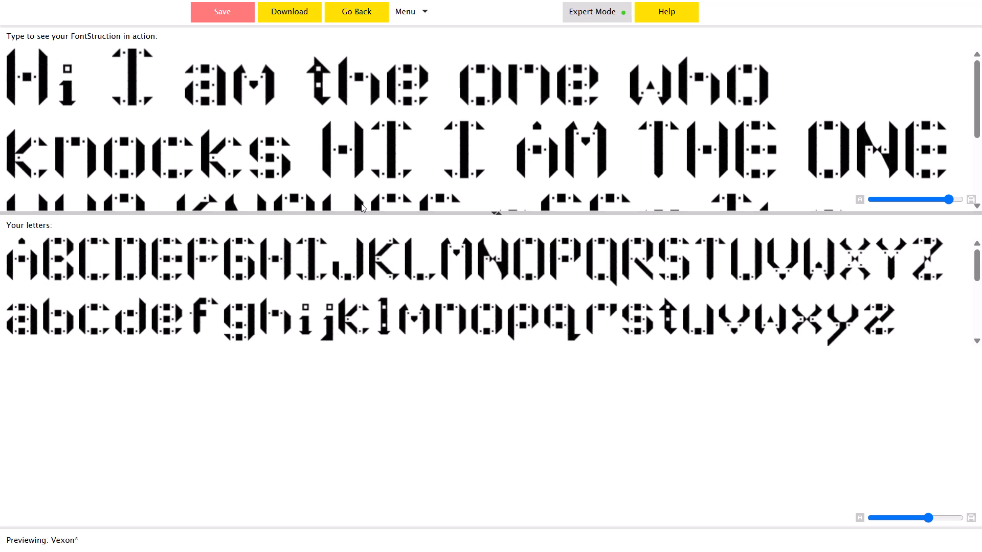
left_click(357, 16)
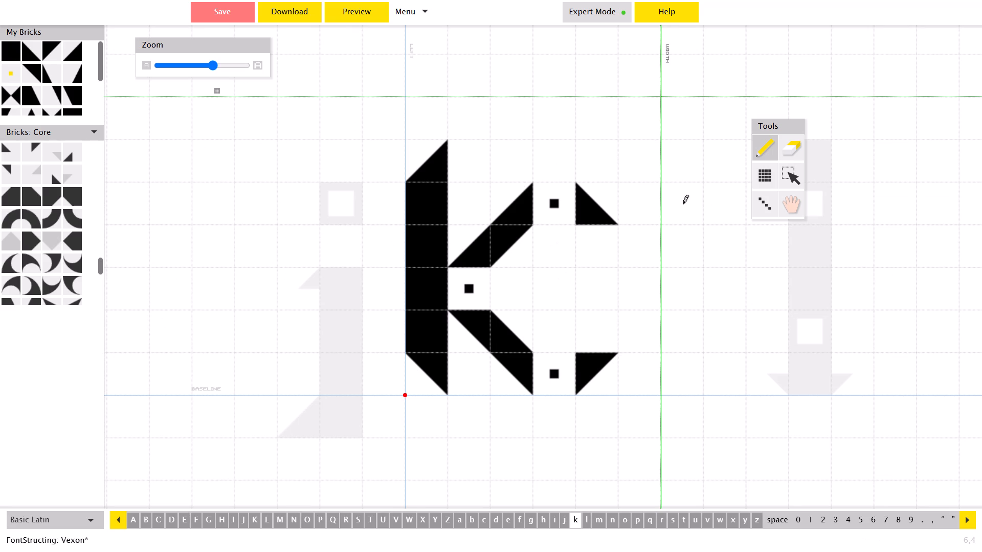
Move the lowercase k's upper arm bricks down one row so that the arm meets the lower leg.
left_click(788, 174)
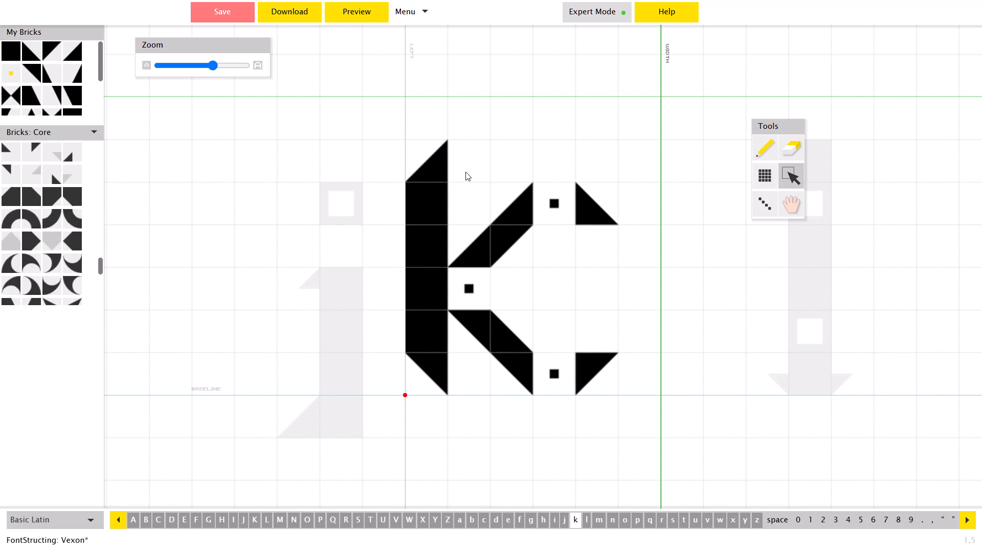
left_click_drag(462, 172, 529, 263)
left_click_drag(497, 238, 504, 274)
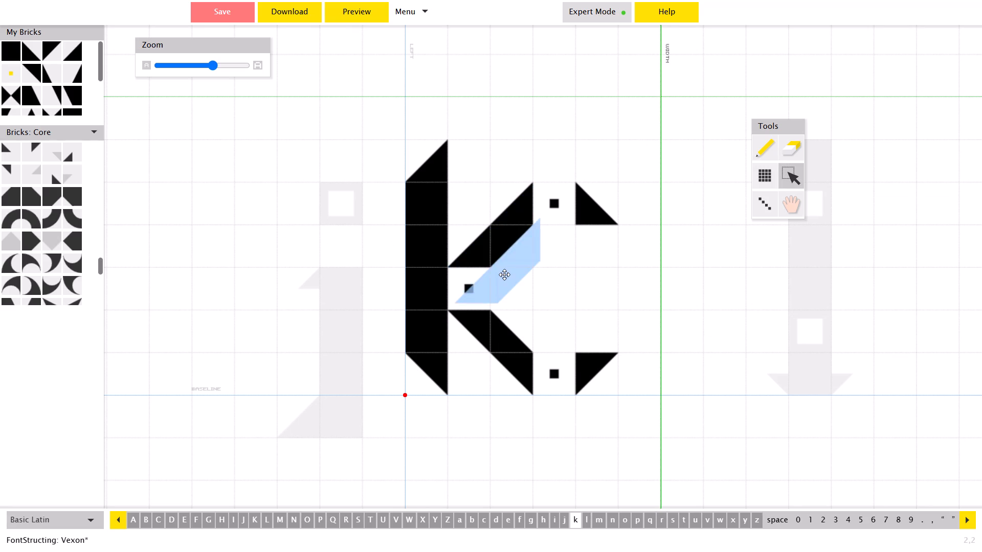
left_click_drag(504, 274, 495, 278)
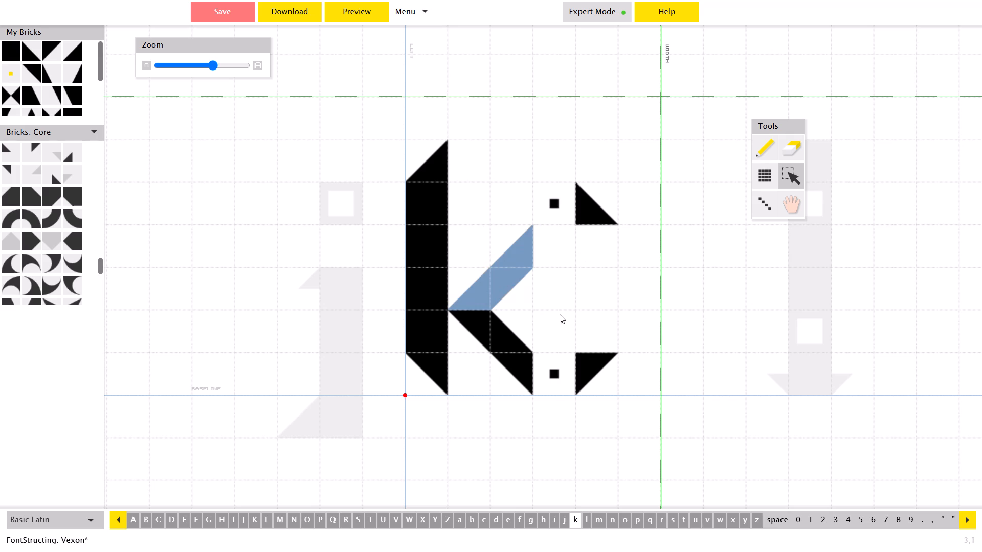
Extend the end of the lowercase k's lowered upper arm outward with a triangle brick filled at its upper left.
left_click(25, 58)
left_click(546, 239)
left_click(549, 243)
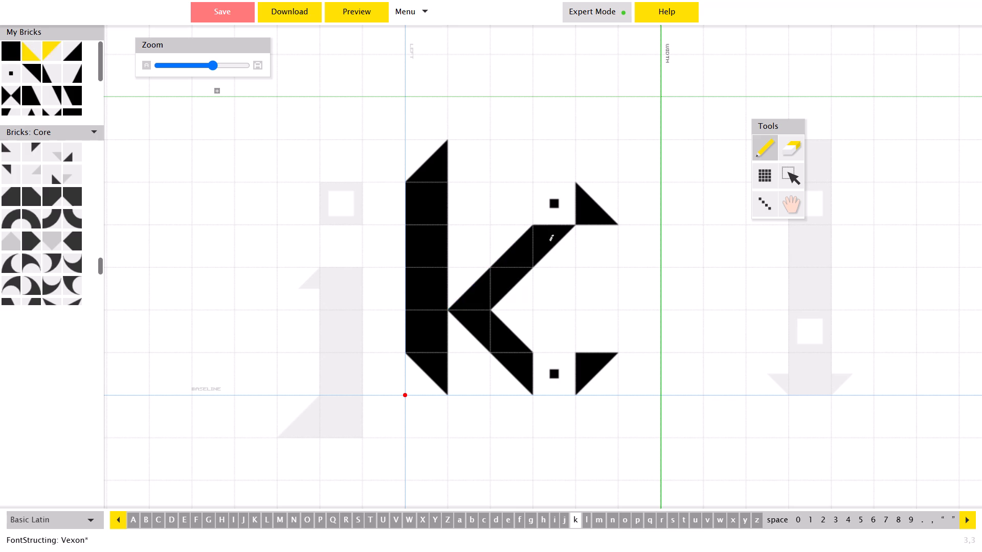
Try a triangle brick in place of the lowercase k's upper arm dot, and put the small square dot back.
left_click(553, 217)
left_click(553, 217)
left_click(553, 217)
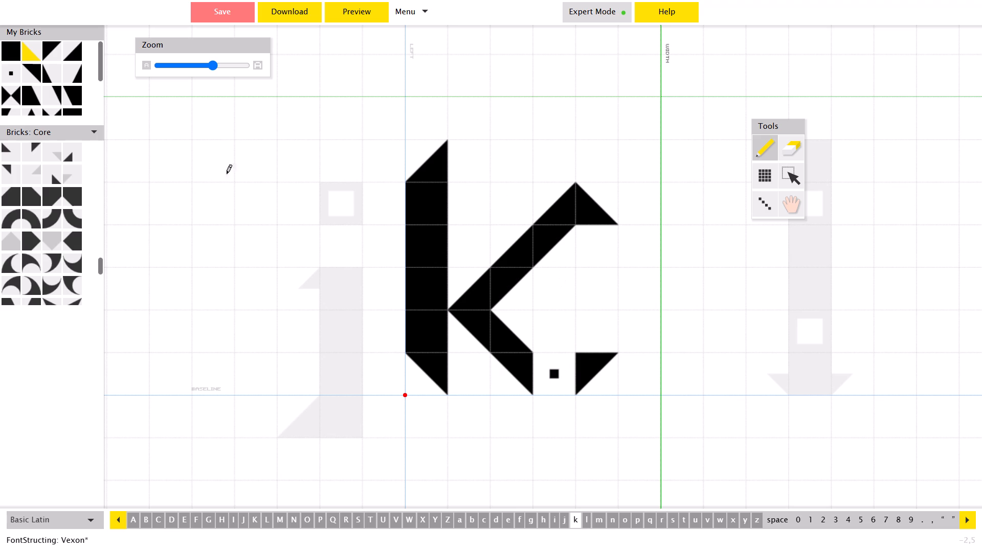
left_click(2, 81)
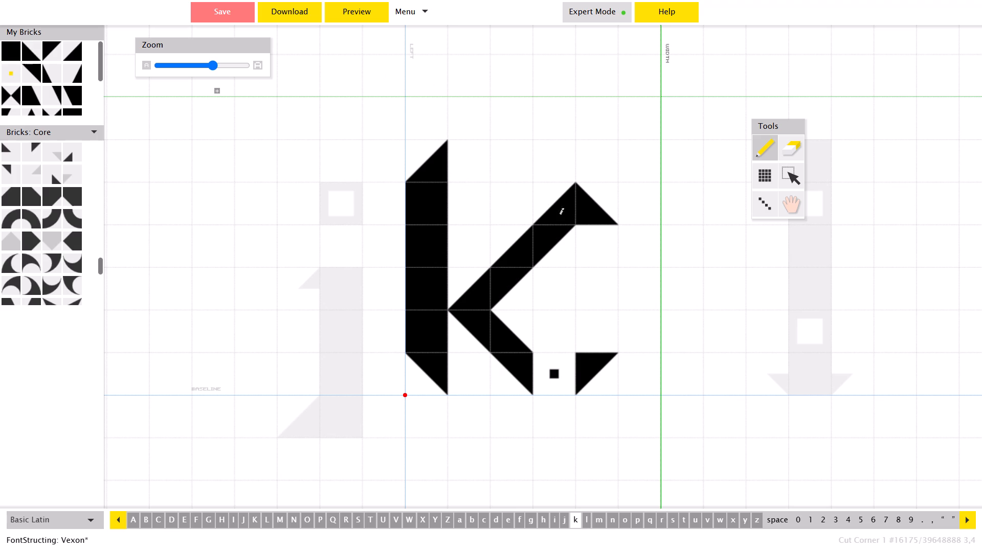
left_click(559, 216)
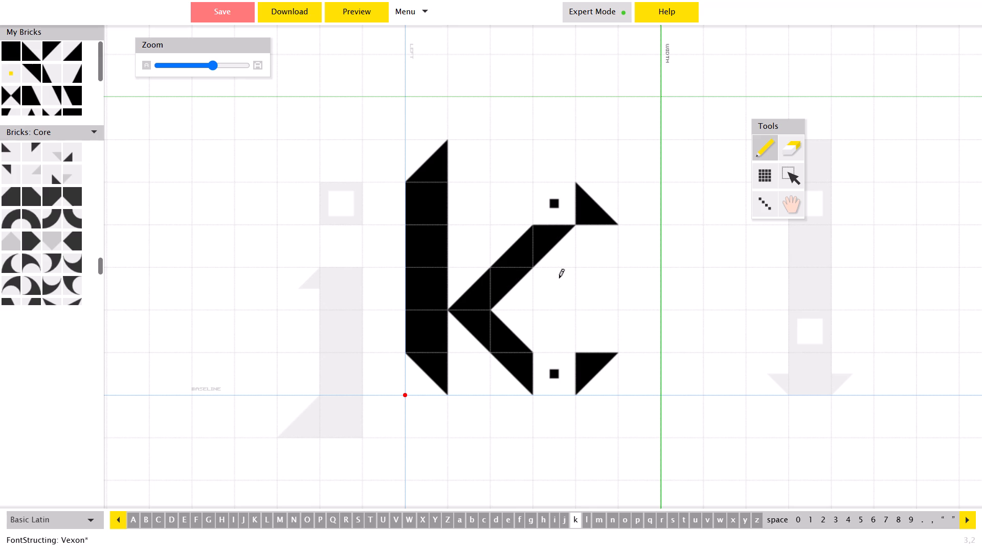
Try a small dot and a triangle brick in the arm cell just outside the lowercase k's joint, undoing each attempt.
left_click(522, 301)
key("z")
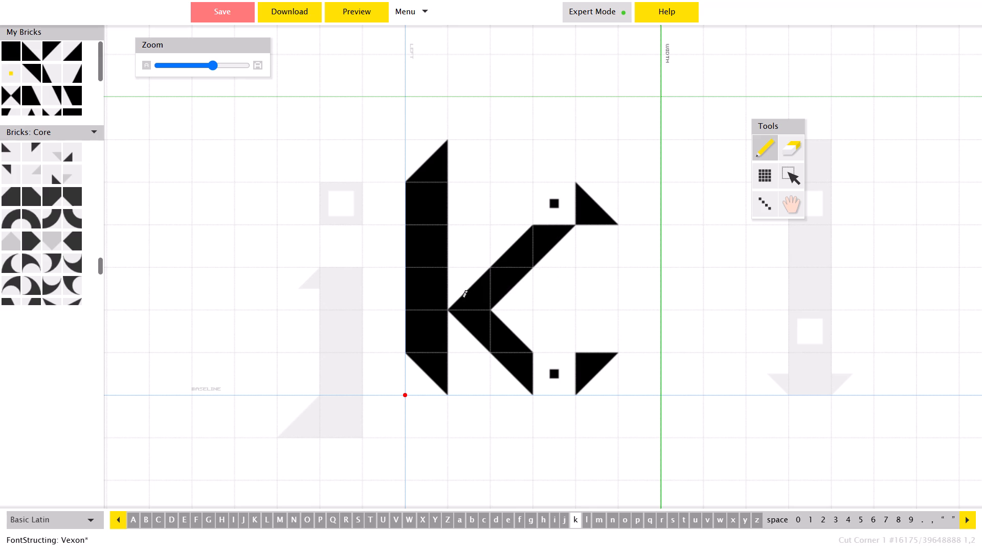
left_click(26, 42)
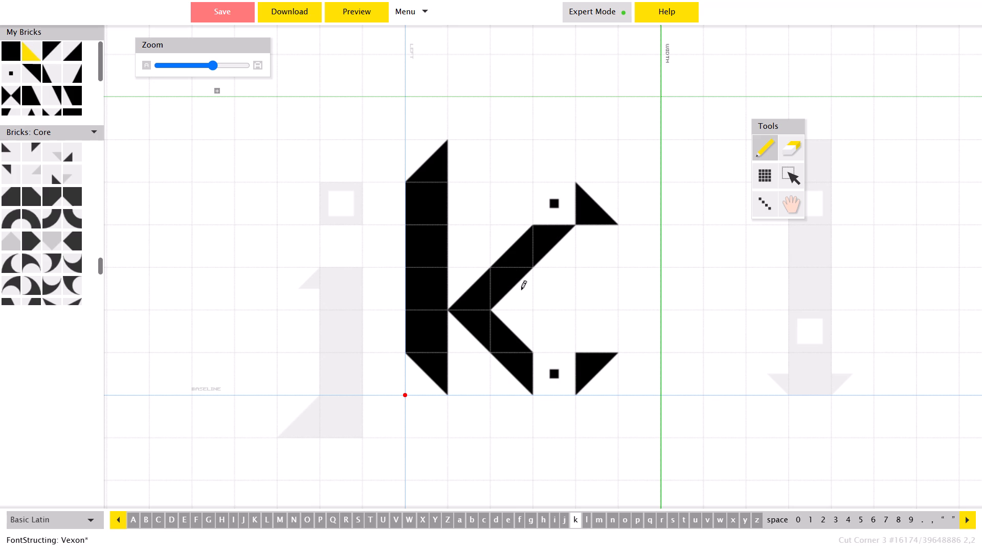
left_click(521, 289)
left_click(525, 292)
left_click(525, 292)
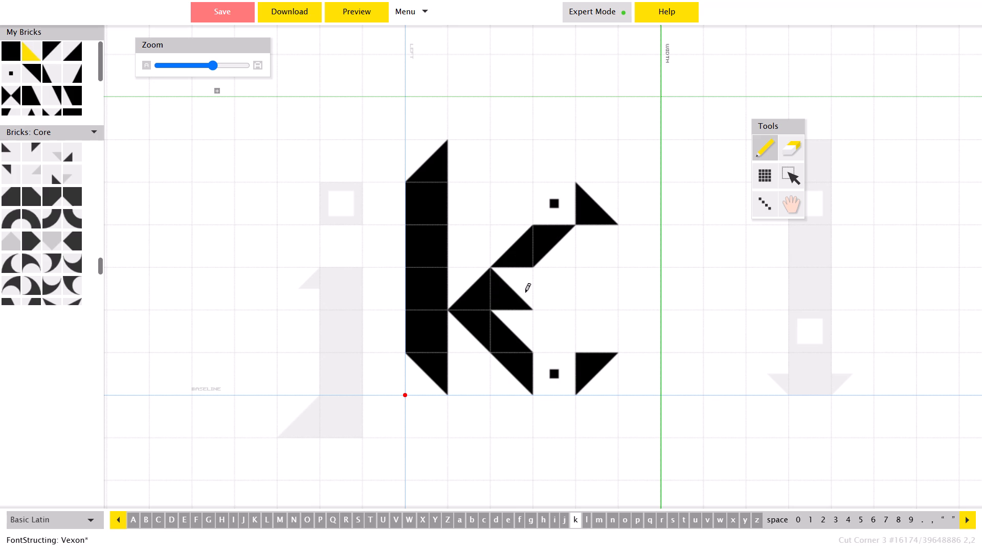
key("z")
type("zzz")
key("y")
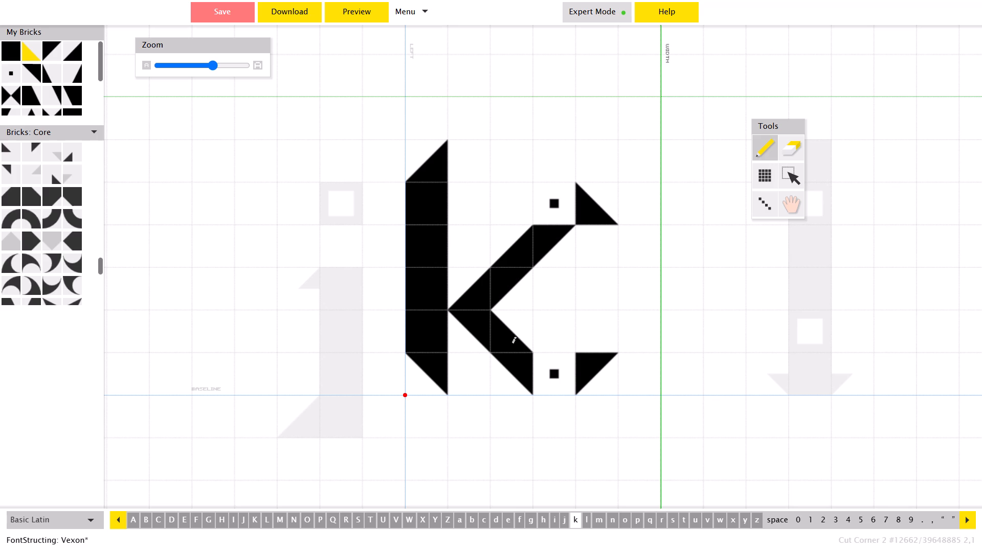
Replace the arm brick just outside the lowercase k's joint with the solid square brick.
left_click(528, 308)
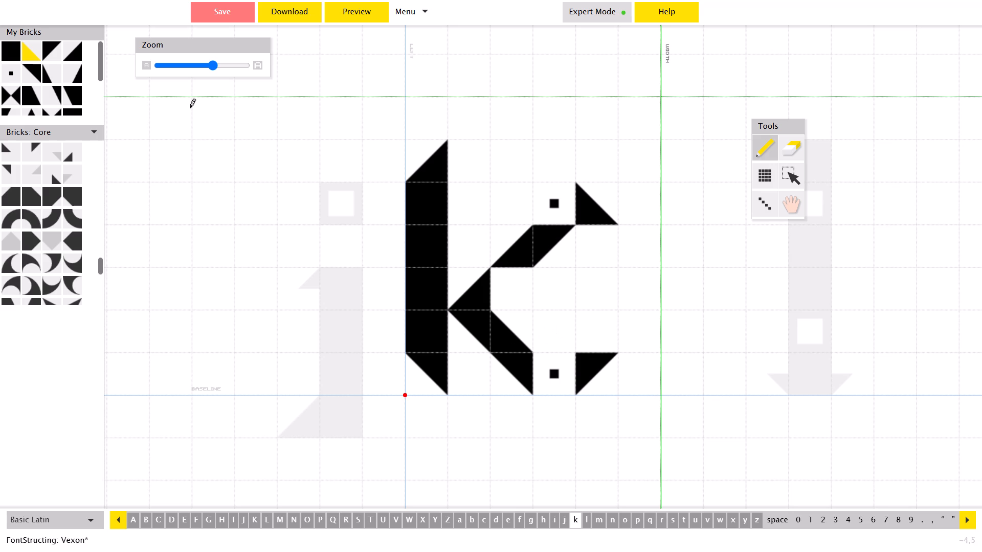
left_click(9, 52)
left_click(514, 301)
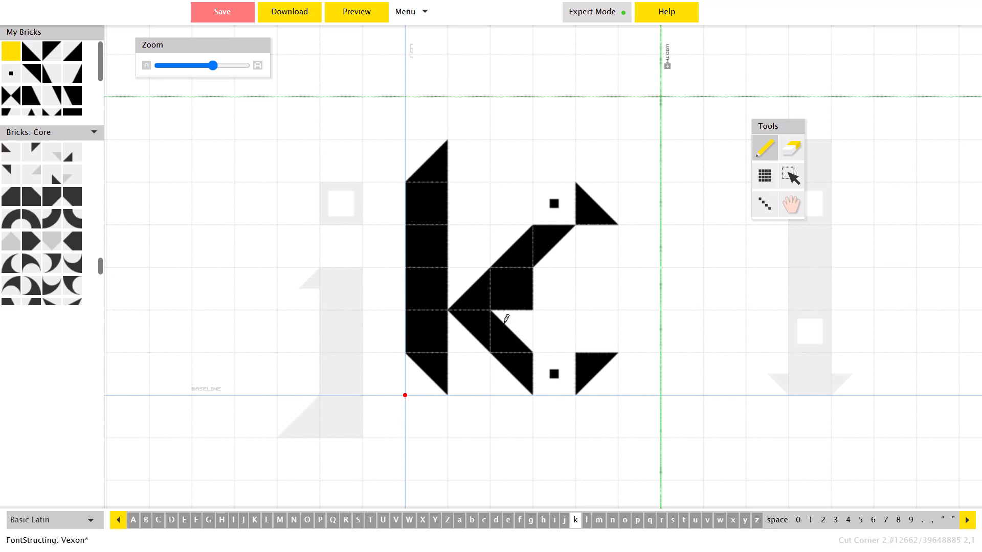
Erase the lowercase k's lower leg and its dot, and rebuild the diagonal one column further out from two triangle bricks.
left_click(789, 150)
left_click_drag(534, 395, 514, 350)
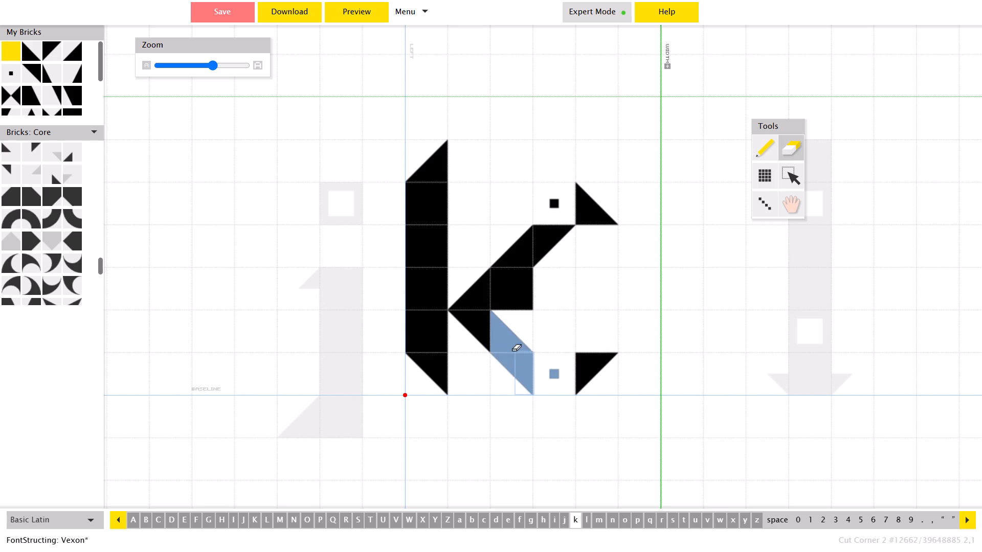
left_click_drag(514, 350, 513, 334)
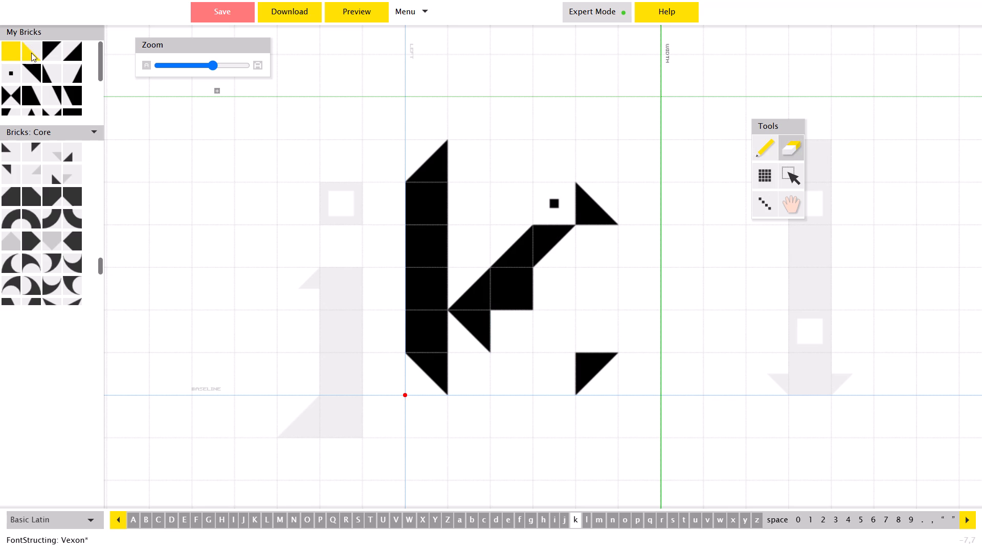
left_click(31, 53)
left_click(535, 323)
left_click(525, 323)
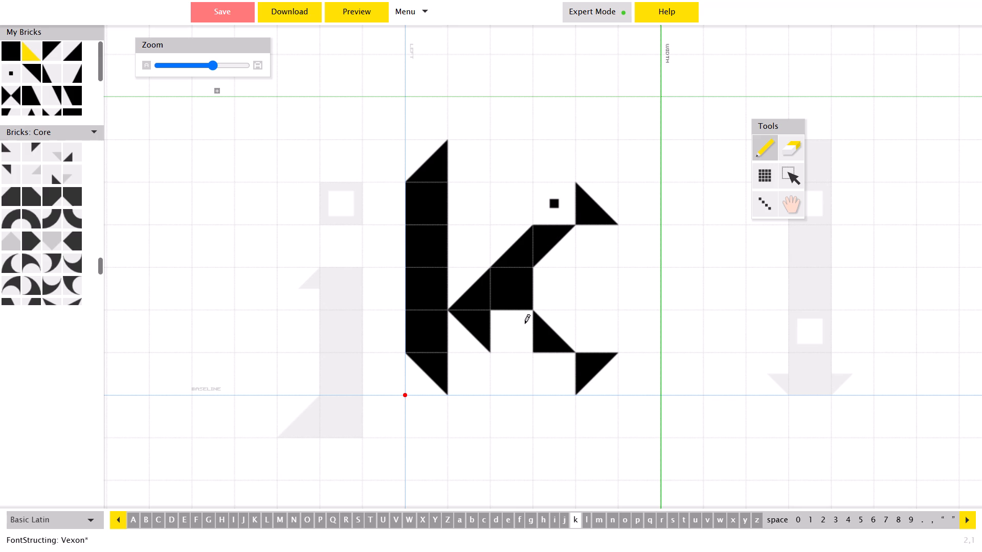
left_click(524, 325)
left_click(523, 329)
left_click(516, 339)
left_click(516, 339)
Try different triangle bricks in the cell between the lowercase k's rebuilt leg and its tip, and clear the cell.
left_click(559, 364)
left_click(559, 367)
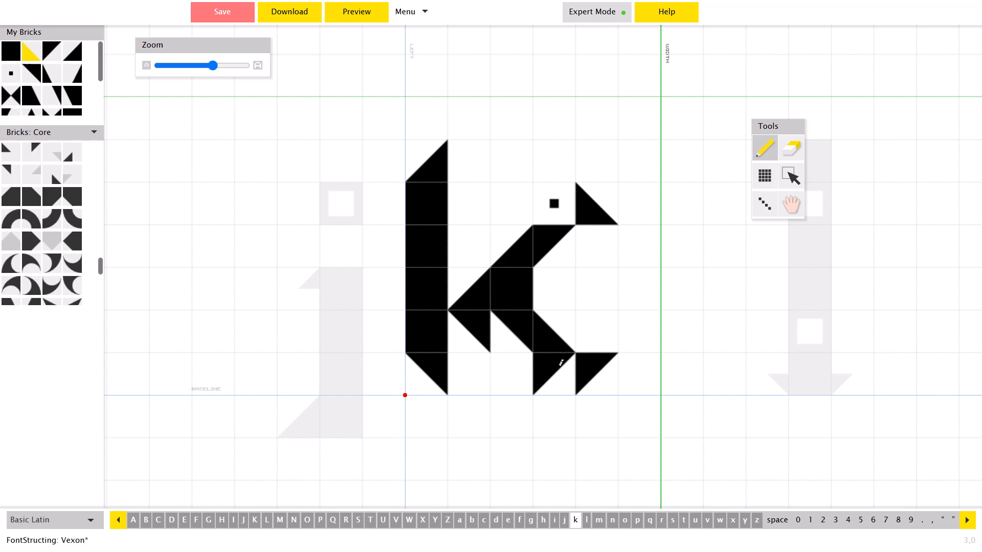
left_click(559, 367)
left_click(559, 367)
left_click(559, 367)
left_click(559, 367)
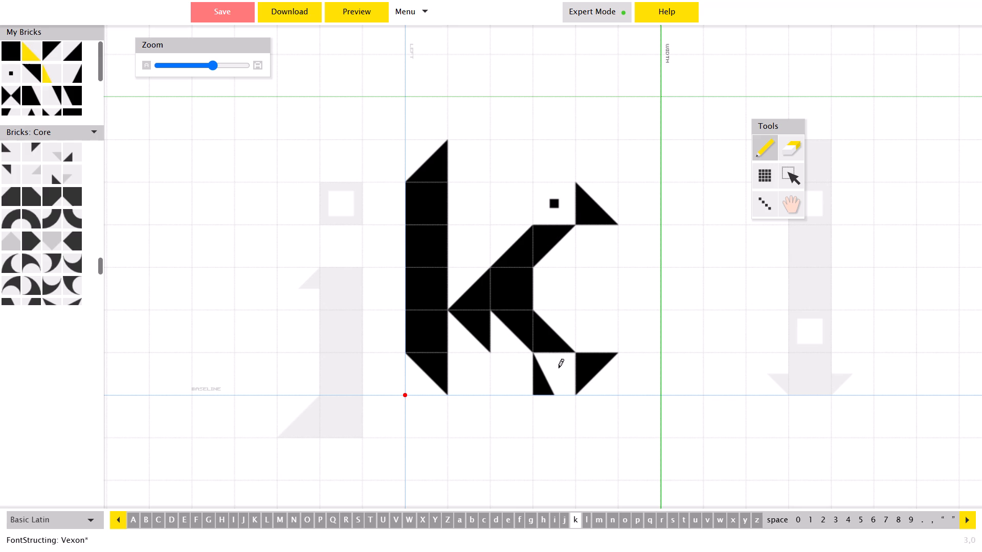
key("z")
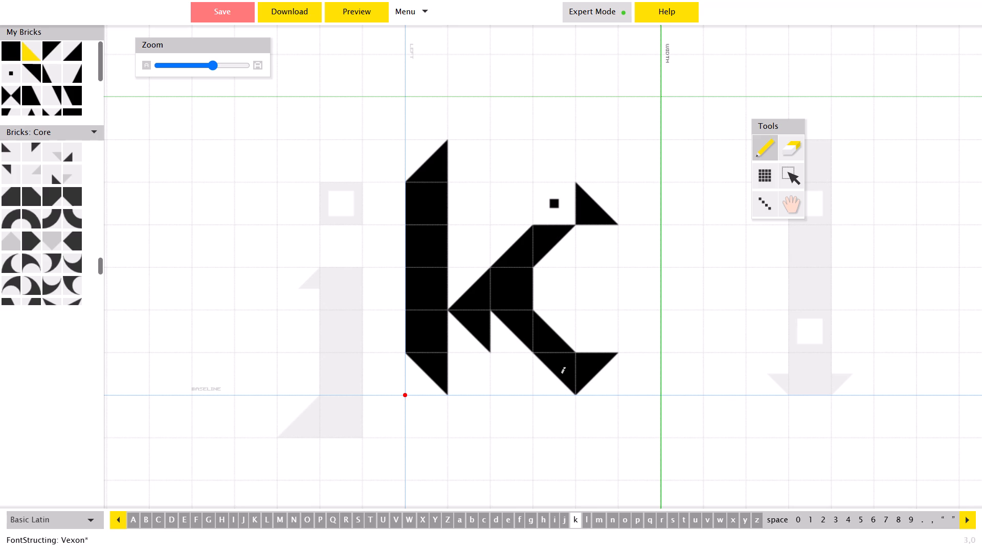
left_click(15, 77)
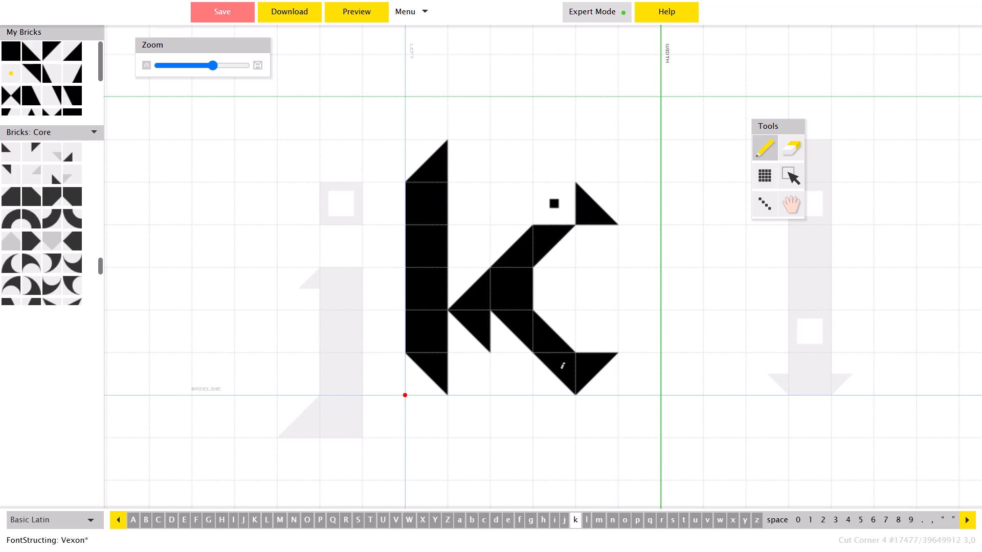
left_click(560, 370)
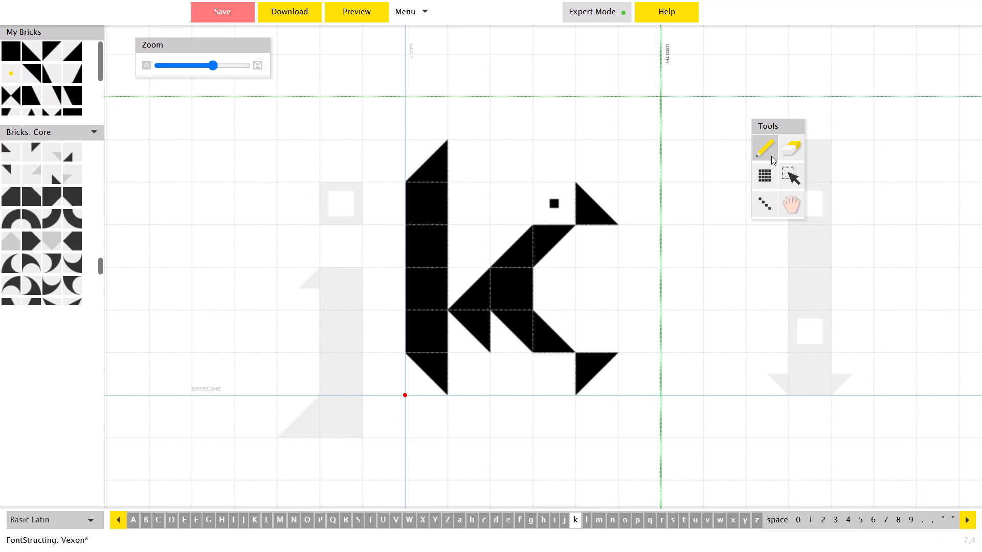
Erase the lowercase k's leftover lower triangle brick beside the stem.
left_click(782, 154)
left_click(465, 334)
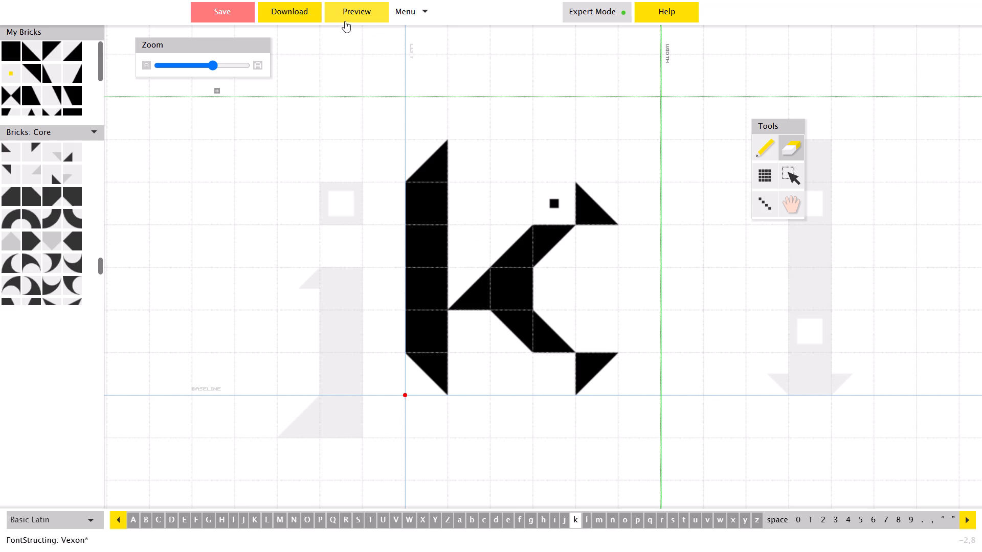
Place small square dot bricks beside the lowercase k's lower tip and between its stem and the solid joint square.
left_click(15, 80)
left_click(555, 364)
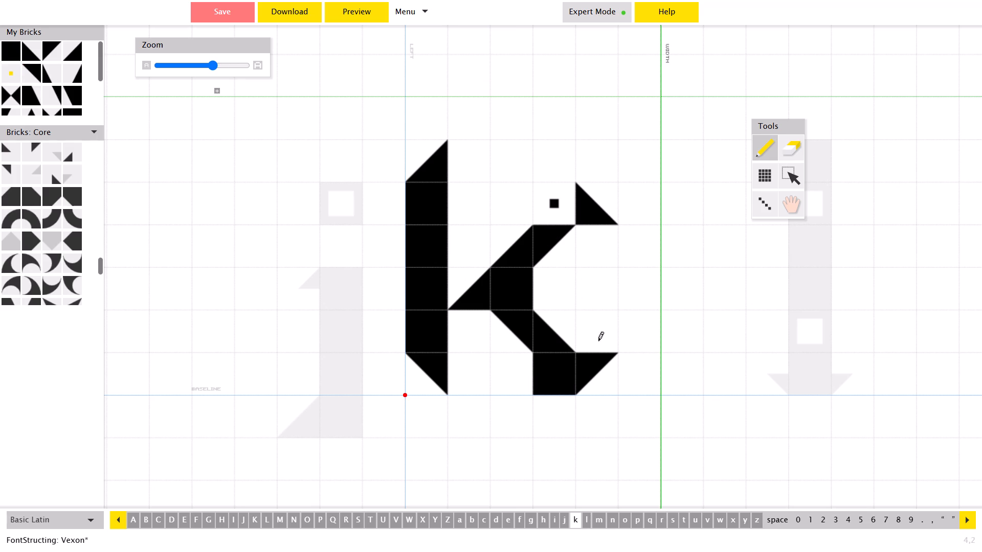
left_click(717, 323)
left_click(554, 375)
key("e")
left_click(718, 327)
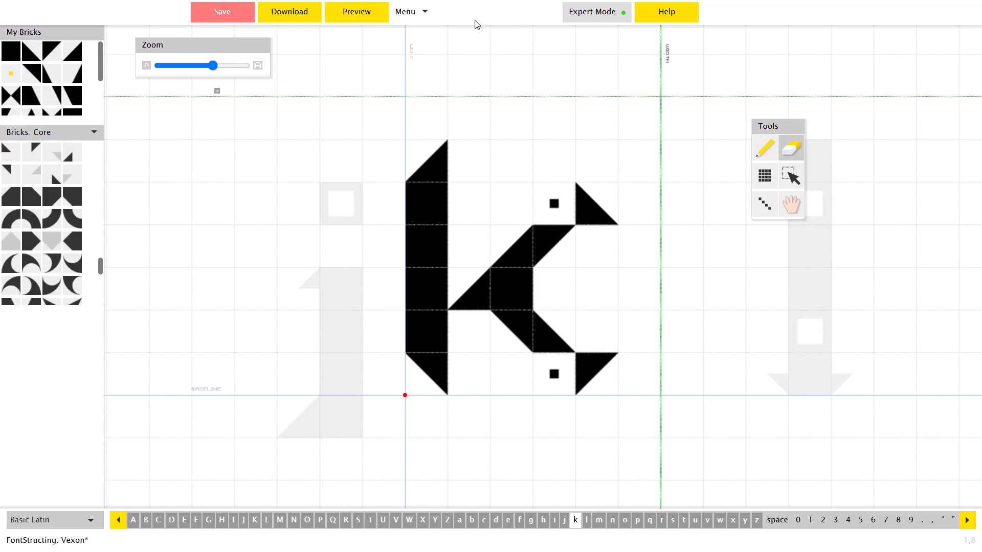
left_click(13, 77)
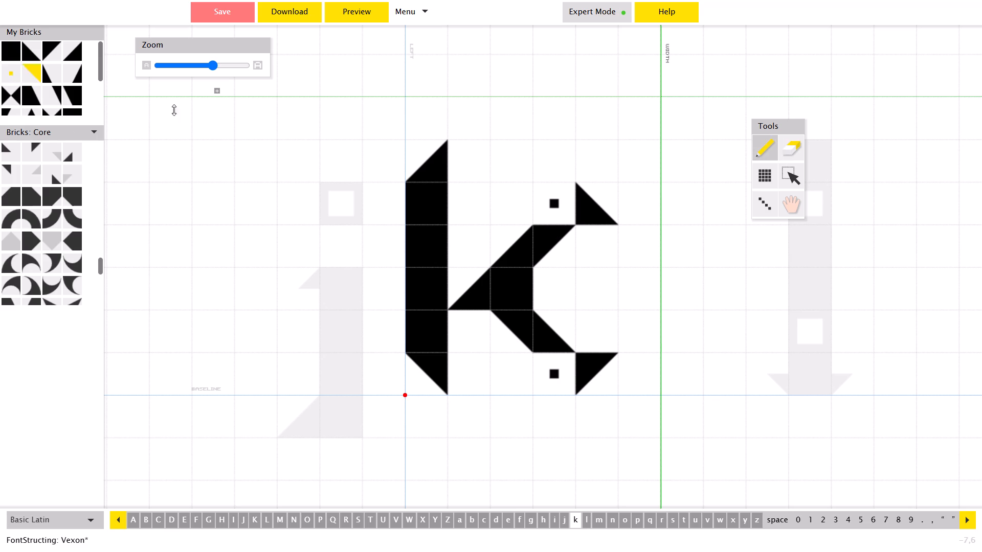
left_click(484, 294)
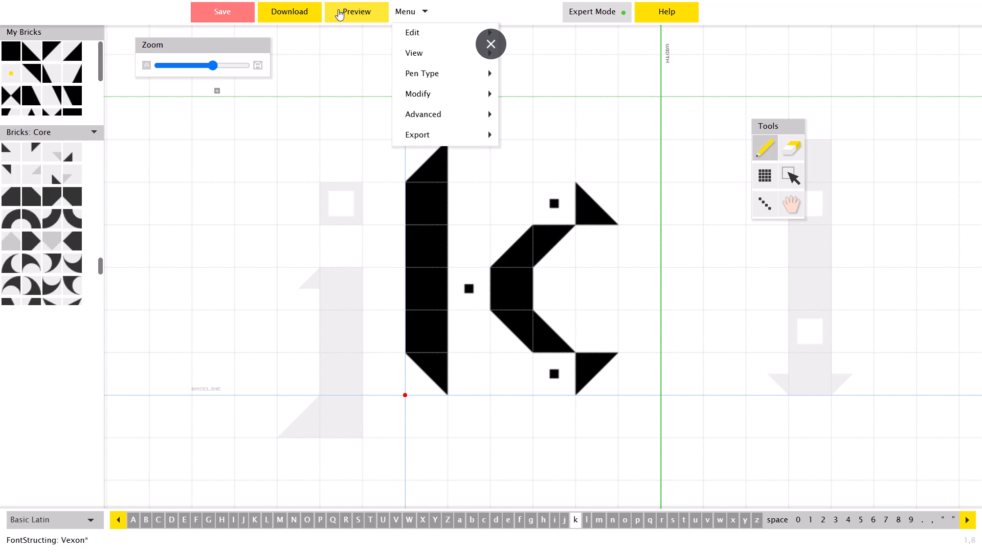
Preview the font and clear the entire sample text.
left_click(361, 10)
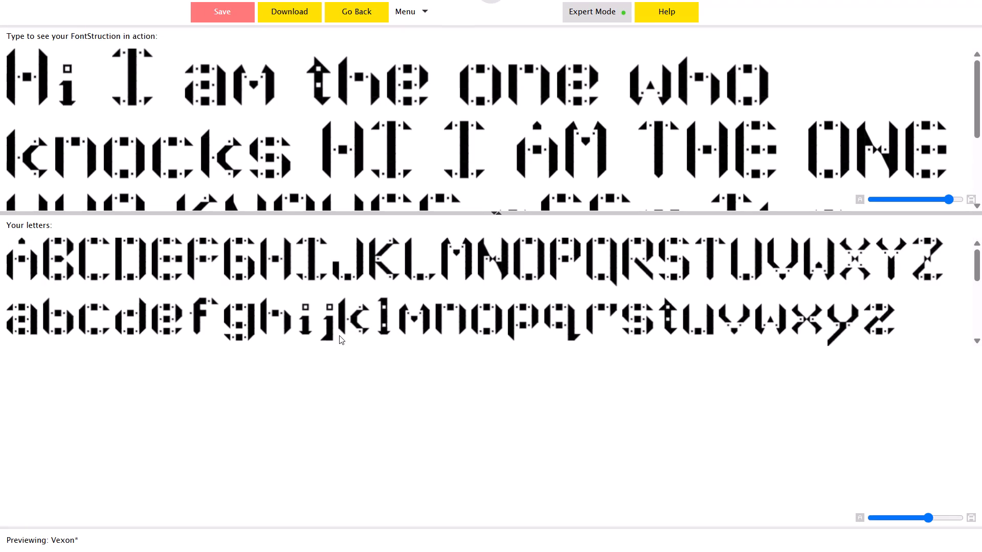
scroll(641, 165, "down", 5)
left_click_drag(943, 173, 486, 174)
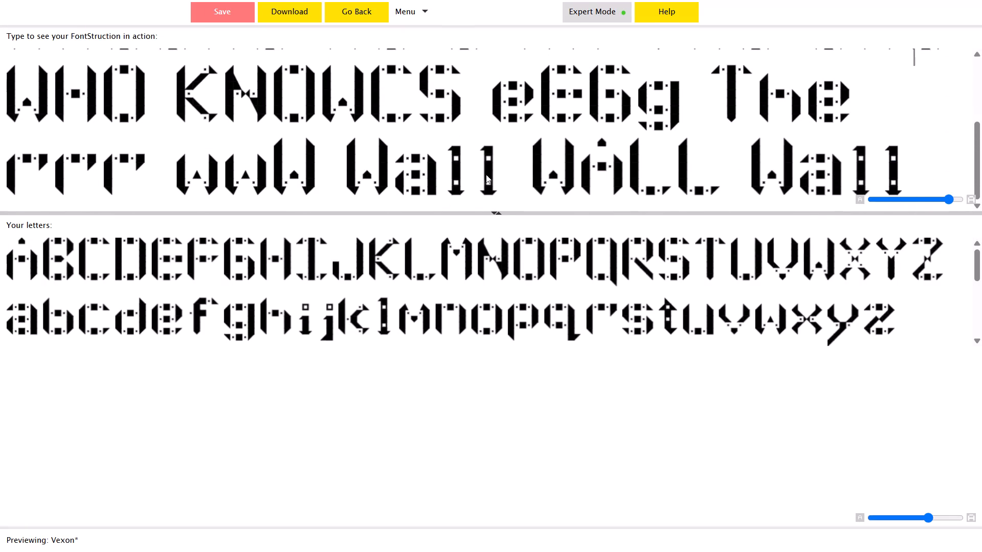
left_click_drag(486, 174, 127, 184)
key("BackSpace")
key("BackSpace")
key("BackSpace")
key("BackSpace")
key("BackSpace")
key("BackSpace")
key("BackSpace")
key("BackSpace")
key("BackSpace")
key("BackSpace")
key("BackSpace")
key("BackSpace")
key("BackSpace")
key("BackSpace")
key("BackSpace")
key("BackSpace")
key("BackSpace")
key("BackSpace")
key("BackSpace")
key("BackSpace")
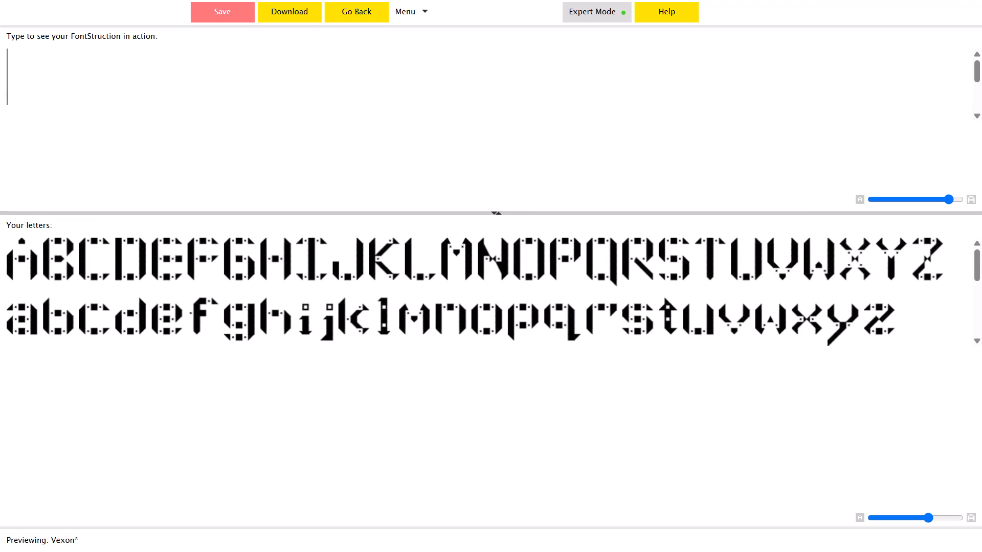
Test the lowercase and capital K by entering "koll Koll" as sample text.
key("k")
type("oll")
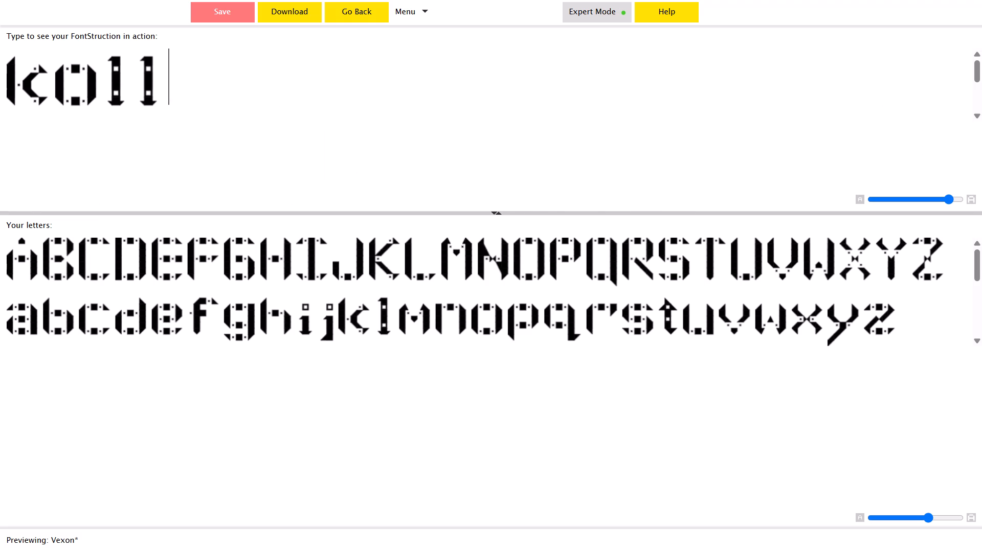
key("space")
type("K")
type("oll")
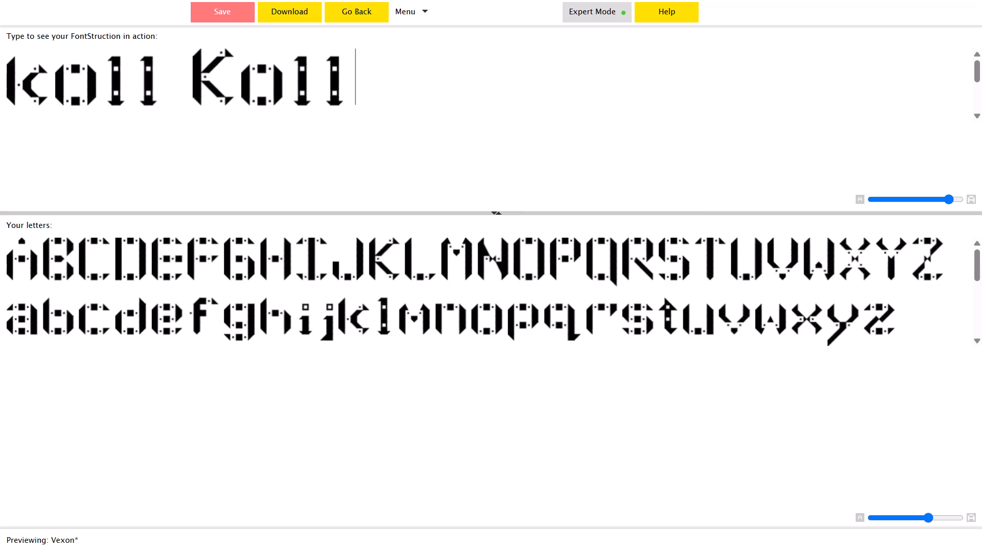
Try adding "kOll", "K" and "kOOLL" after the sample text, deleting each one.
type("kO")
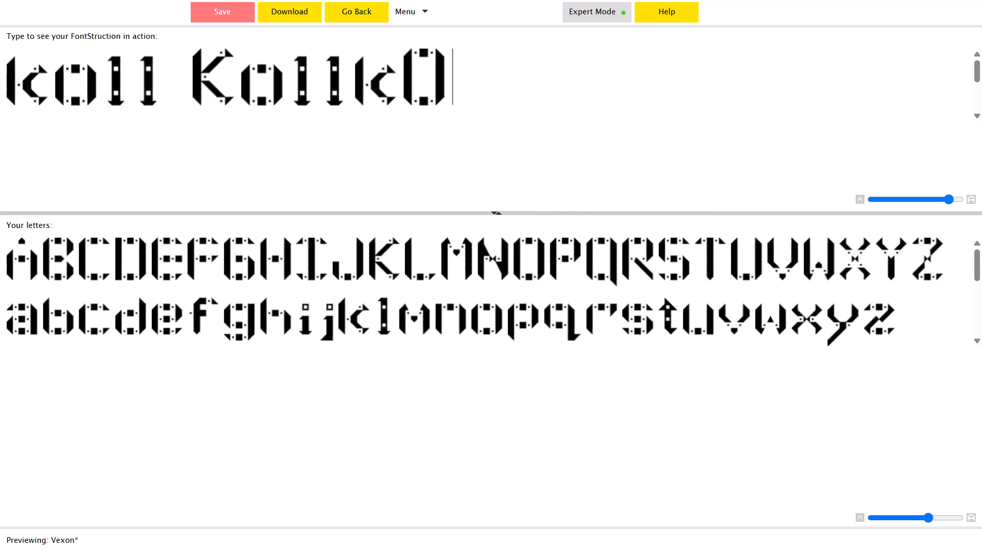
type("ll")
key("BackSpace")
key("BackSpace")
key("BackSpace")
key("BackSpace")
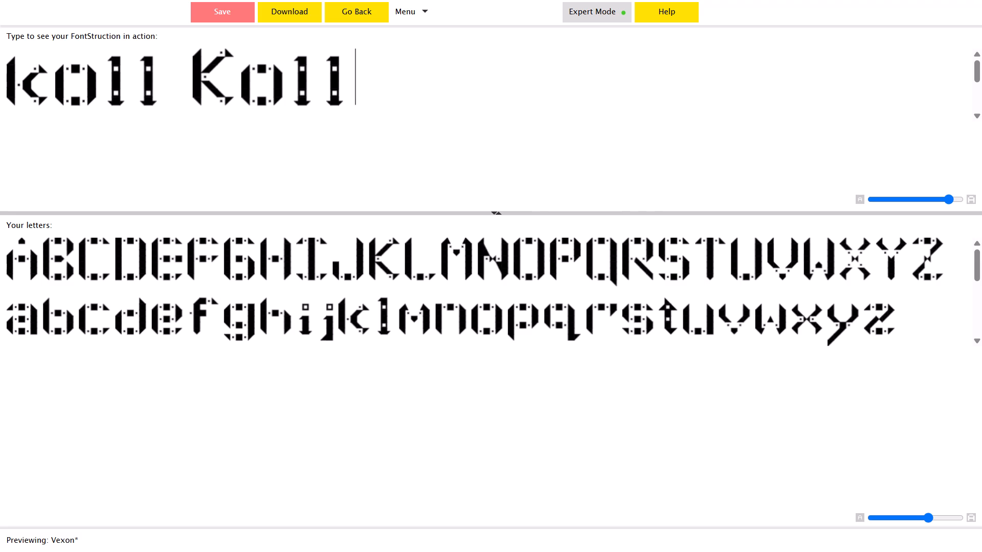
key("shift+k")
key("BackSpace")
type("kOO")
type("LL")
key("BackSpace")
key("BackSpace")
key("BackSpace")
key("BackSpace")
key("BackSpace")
Clear the sample text and test the capital K in the word "Kalam".
key("BackSpace")
key("BackSpace")
key("BackSpace")
key("BackSpace")
key("BackSpace")
key("BackSpace")
key("BackSpace")
key("BackSpace")
key("BackSpace")
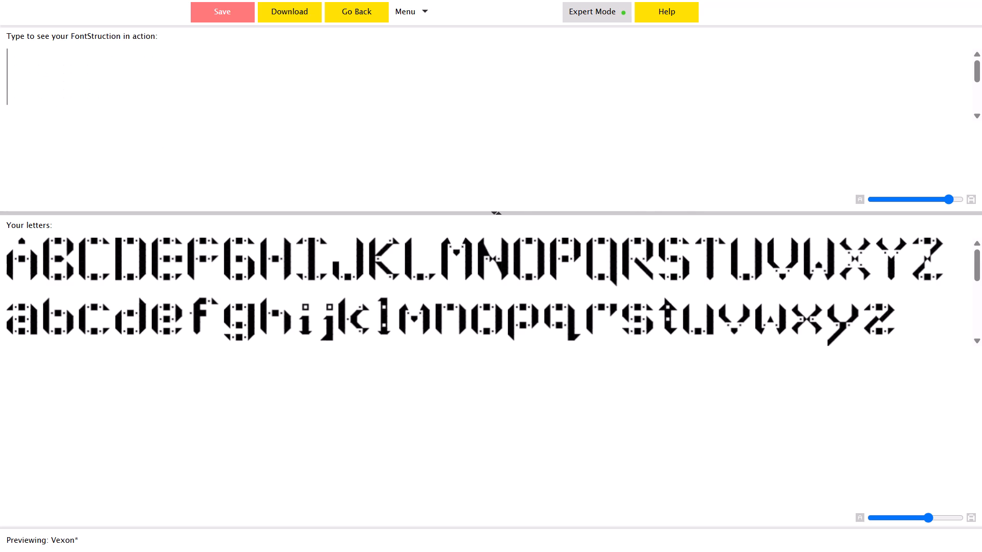
key("BackSpace")
key("BackSpace")
type("Ka")
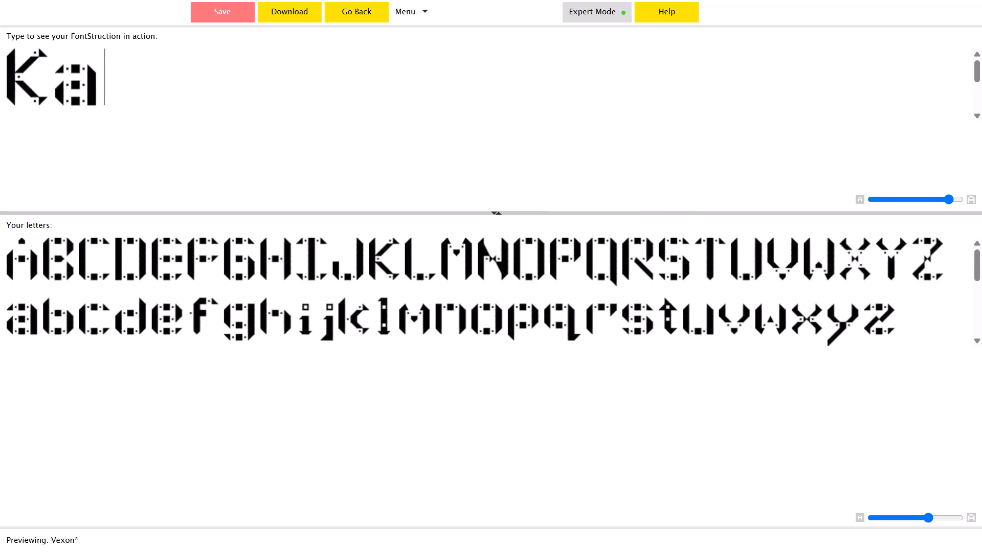
type("lam")
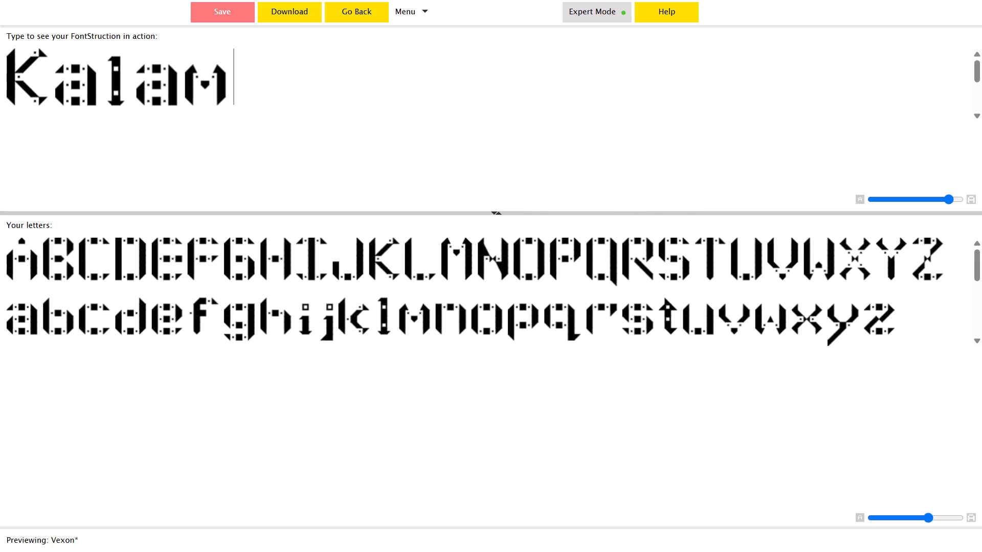
Replace the sample text with "kalam" to test the lowercase k.
key("BackSpace")
key("BackSpace")
key("BackSpace")
key("BackSpace")
key("BackSpace")
key("BackSpace")
key("BackSpace")
key("BackSpace")
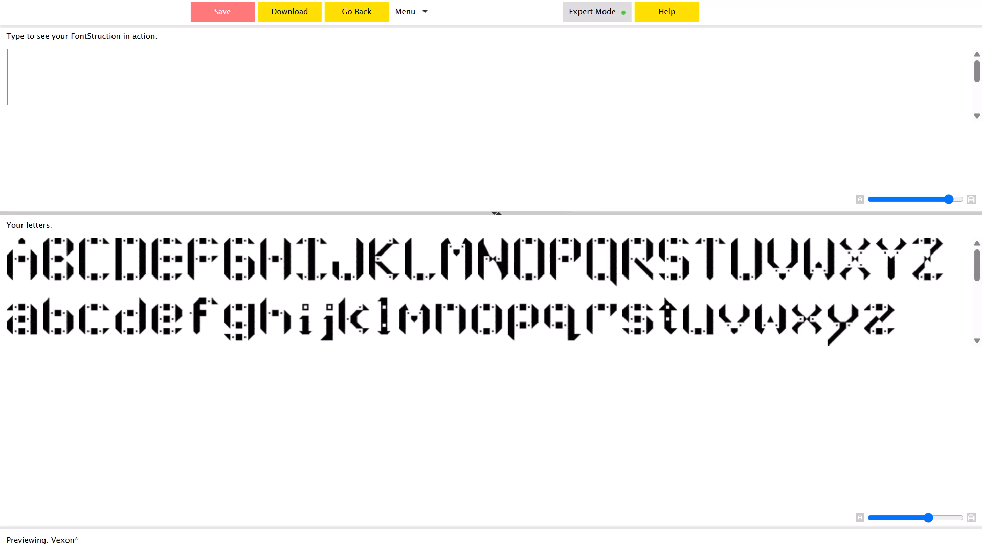
type("kalam")
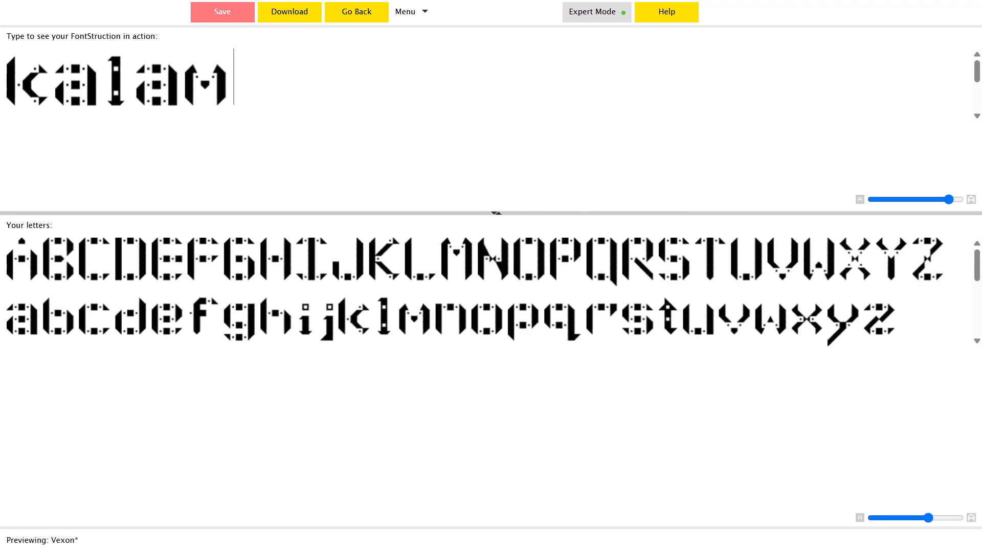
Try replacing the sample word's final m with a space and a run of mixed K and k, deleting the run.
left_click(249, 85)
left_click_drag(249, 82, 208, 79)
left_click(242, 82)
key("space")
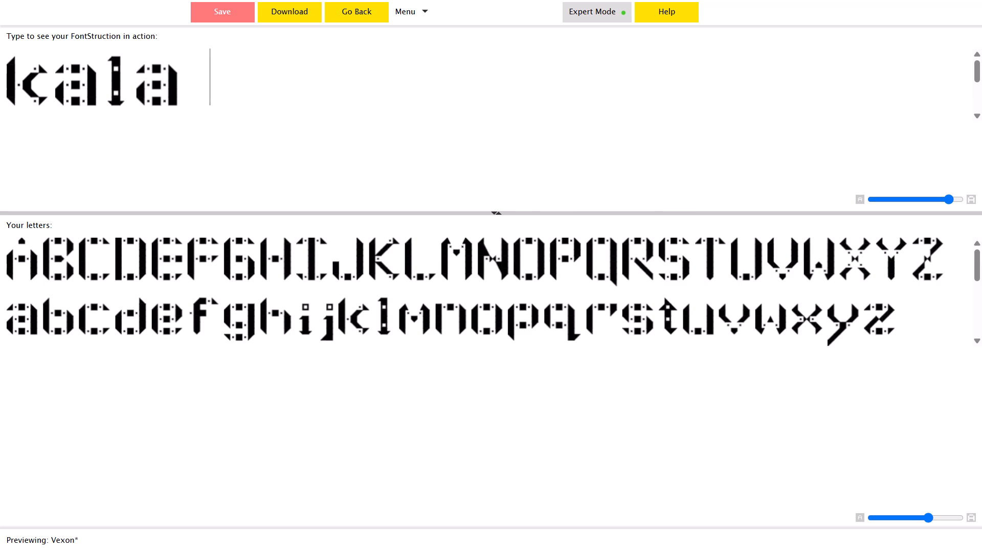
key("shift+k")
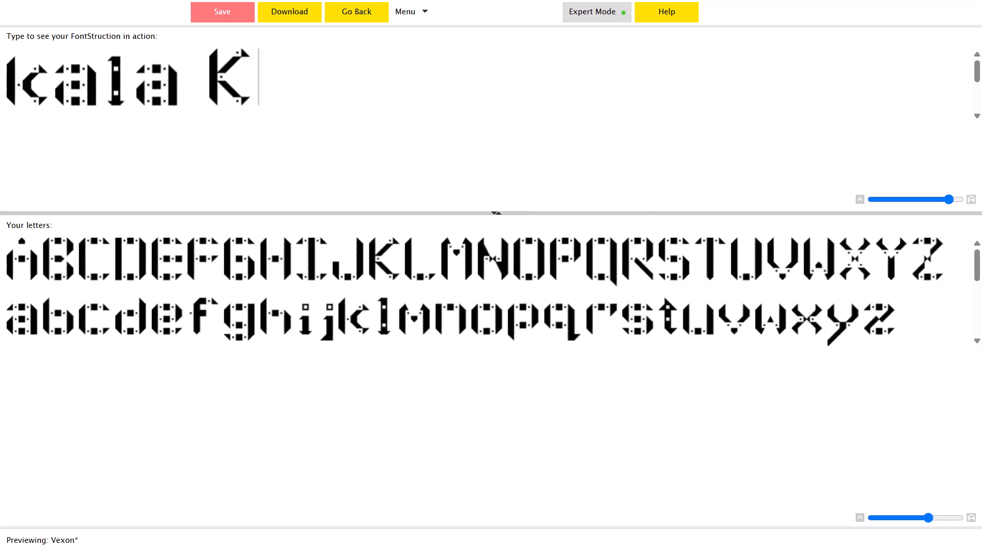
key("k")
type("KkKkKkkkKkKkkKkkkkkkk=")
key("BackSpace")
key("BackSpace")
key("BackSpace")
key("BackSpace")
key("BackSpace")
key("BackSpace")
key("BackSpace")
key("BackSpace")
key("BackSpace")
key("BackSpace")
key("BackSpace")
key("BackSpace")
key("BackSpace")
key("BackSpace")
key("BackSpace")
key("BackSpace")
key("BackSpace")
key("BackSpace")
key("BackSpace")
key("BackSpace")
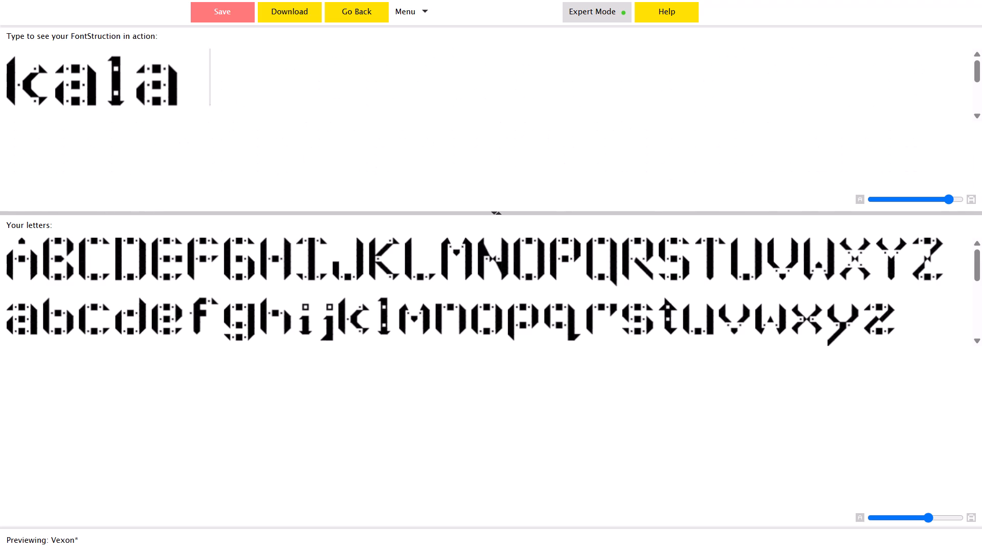
Change the sample text to "kalkK" to compare the lowercase and capital K side by side.
key("k")
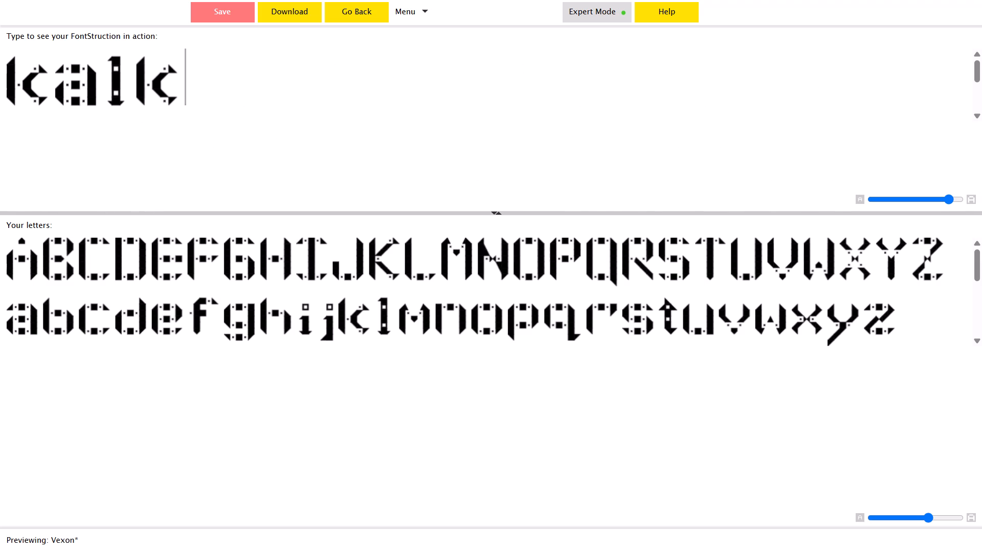
key("shift+k")
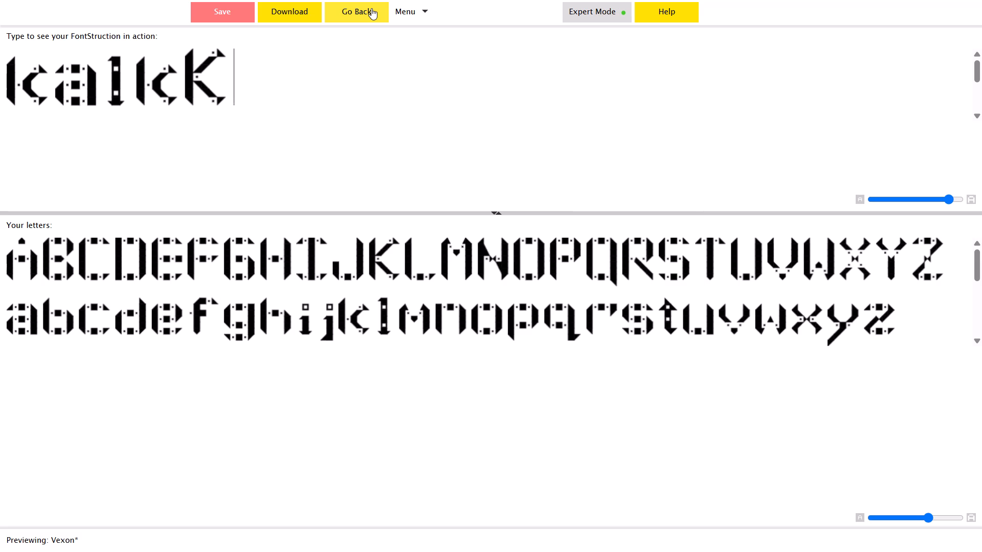
Compare the lowercase k and l in the glyph editor and check the font preview again.
left_click(371, 8)
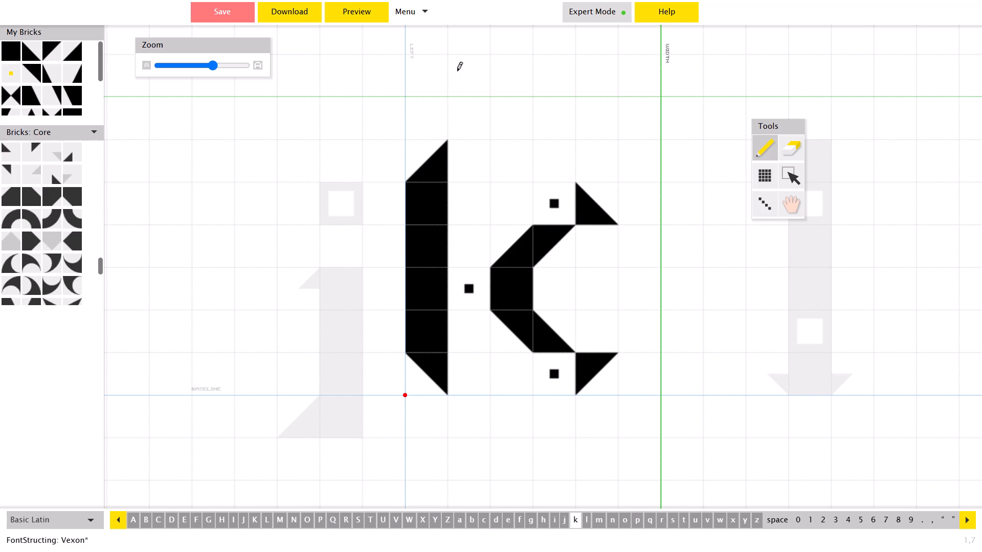
key("Right")
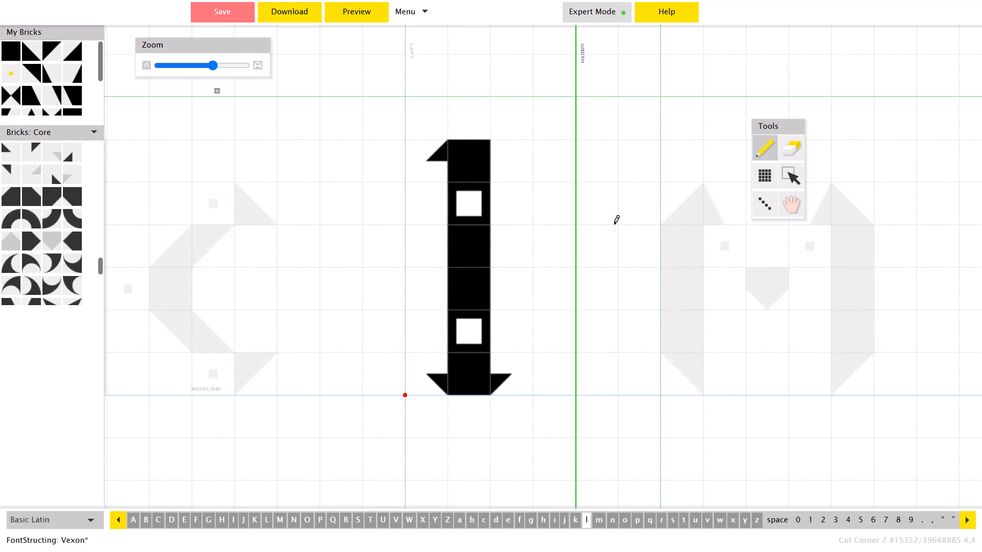
key("Left")
key("Right")
key("Left")
key("Right")
left_click(368, 13)
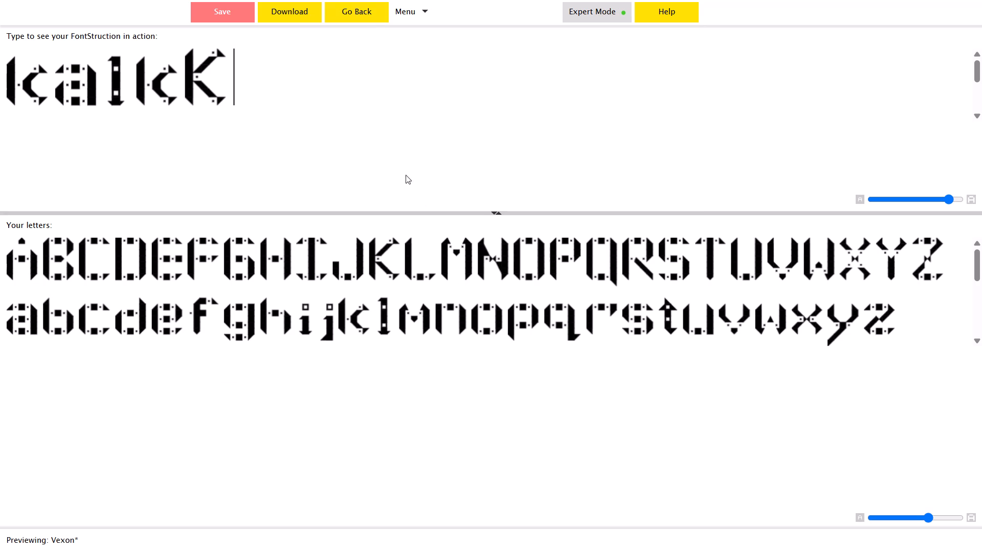
left_click(368, 8)
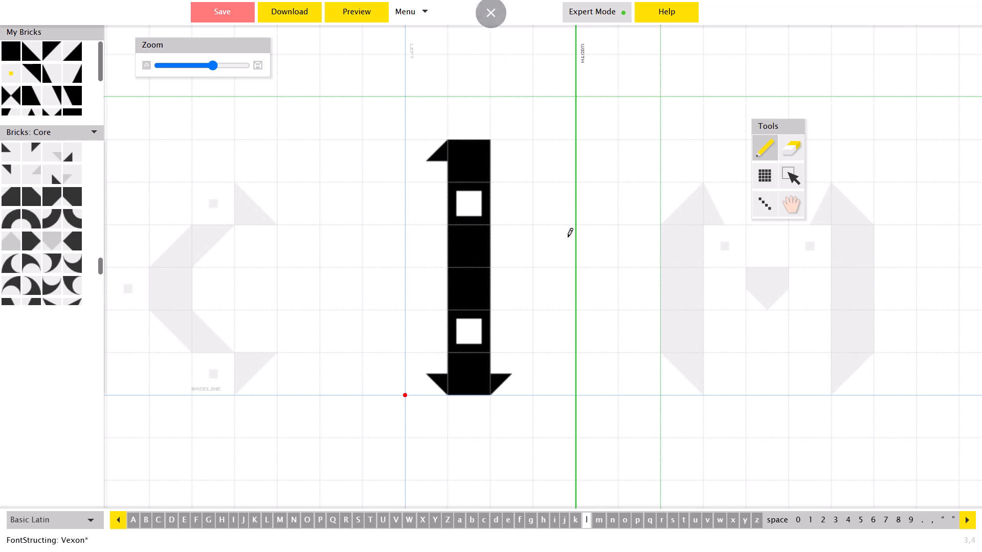
Examine the widths and spacing of the lowercase l, k, j and i against their neighbouring letters in the glyph editor.
key("Left")
key("Right")
key("Left")
key("Left")
key("Right")
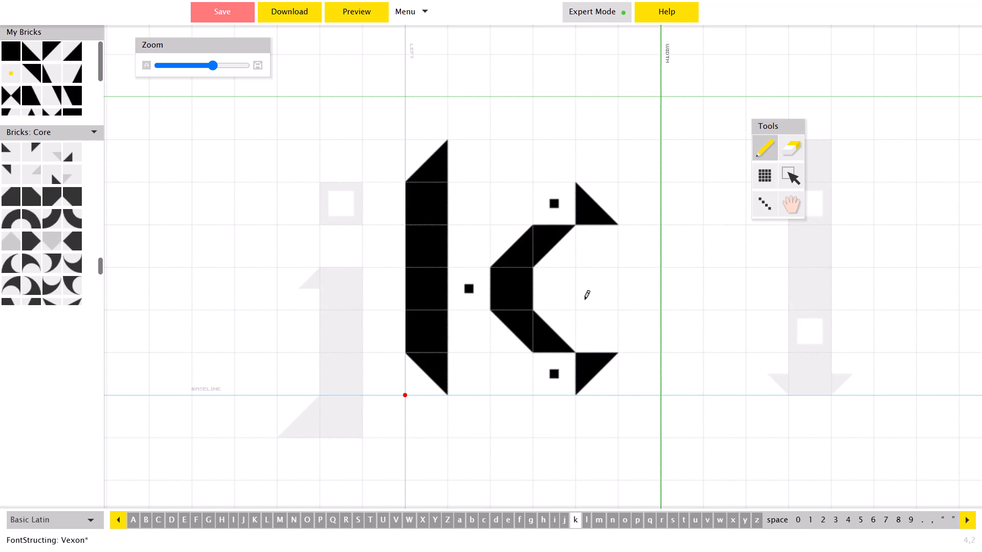
key("Left")
key("Left")
key("Right")
key("Left")
key("Right")
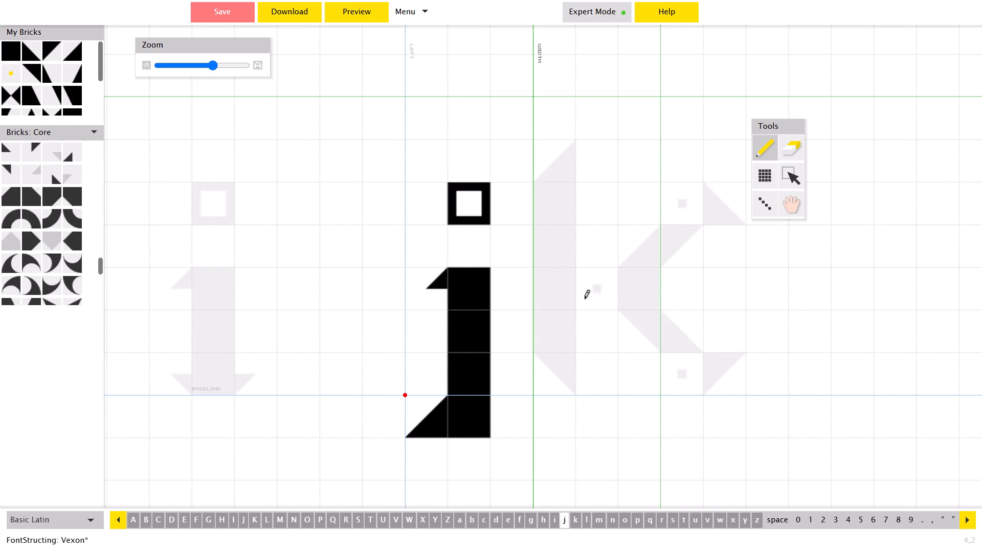
key("Left")
key("Right")
key("Left")
key("Right")
key("Left")
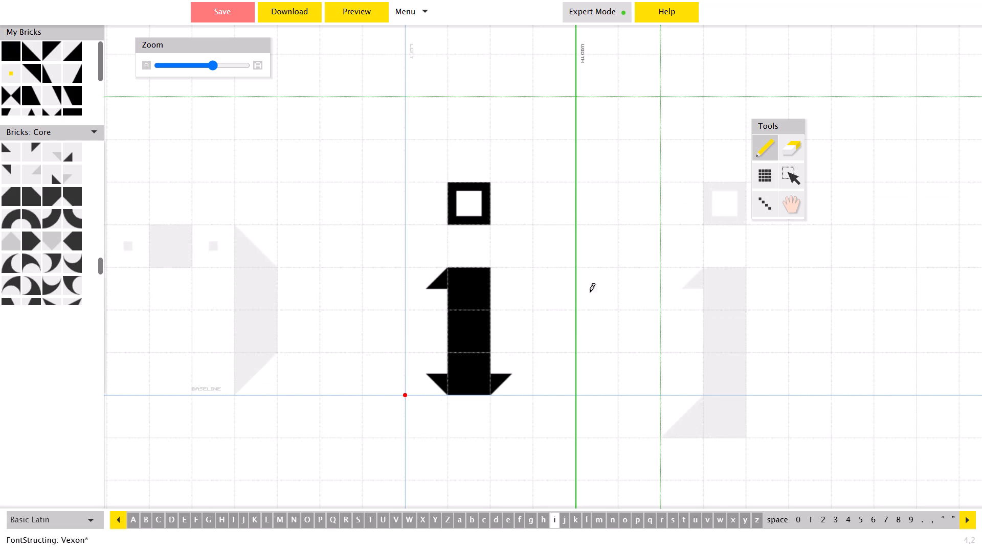
key("Right")
key("Left")
key("Left")
key("Right")
key("Right")
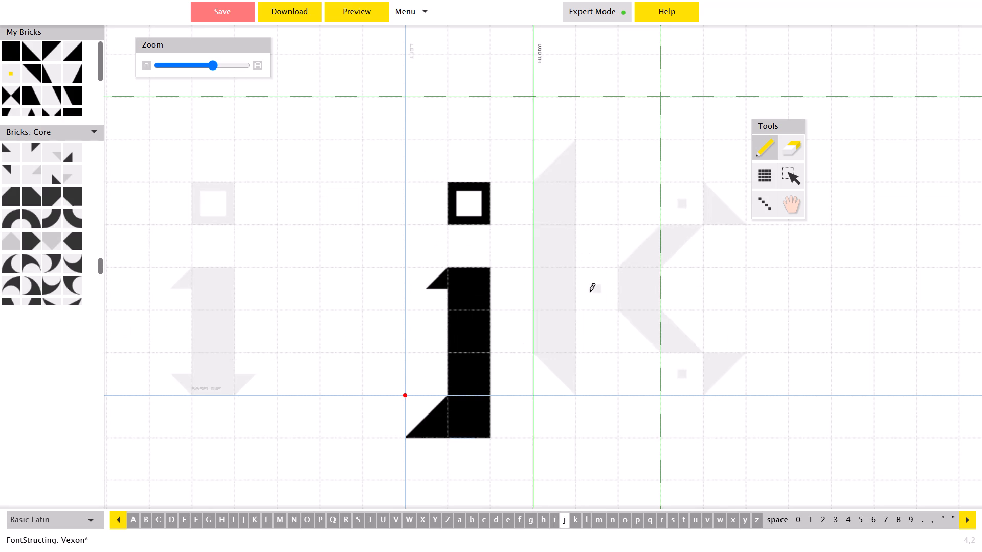
key("Left")
key("Right")
key("Left")
key("Right")
key("Left")
key("Right")
key("Left")
key("Right")
Widen the lowercase j by moving its width guide out one grid cell, to four cells from the left guide.
left_click(790, 174)
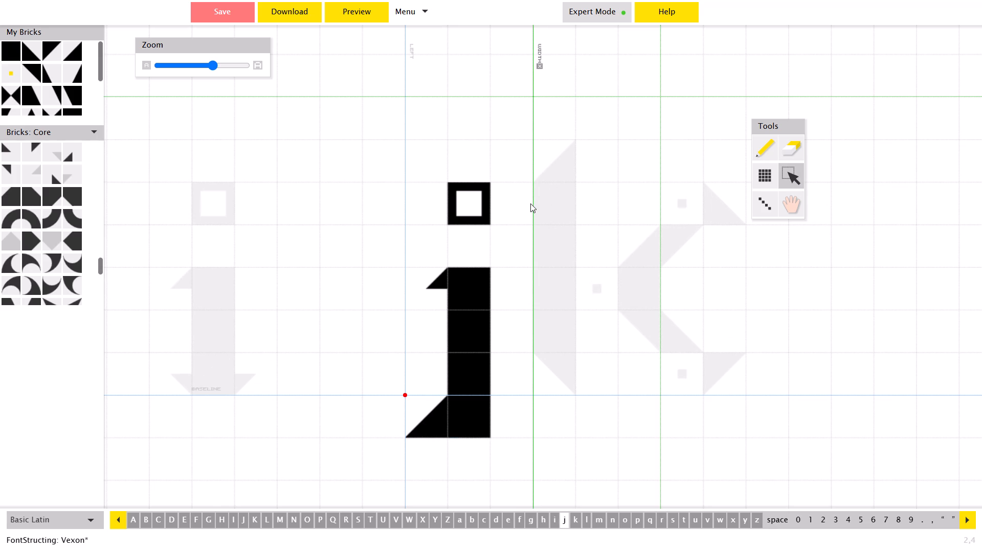
left_click_drag(532, 204, 606, 220)
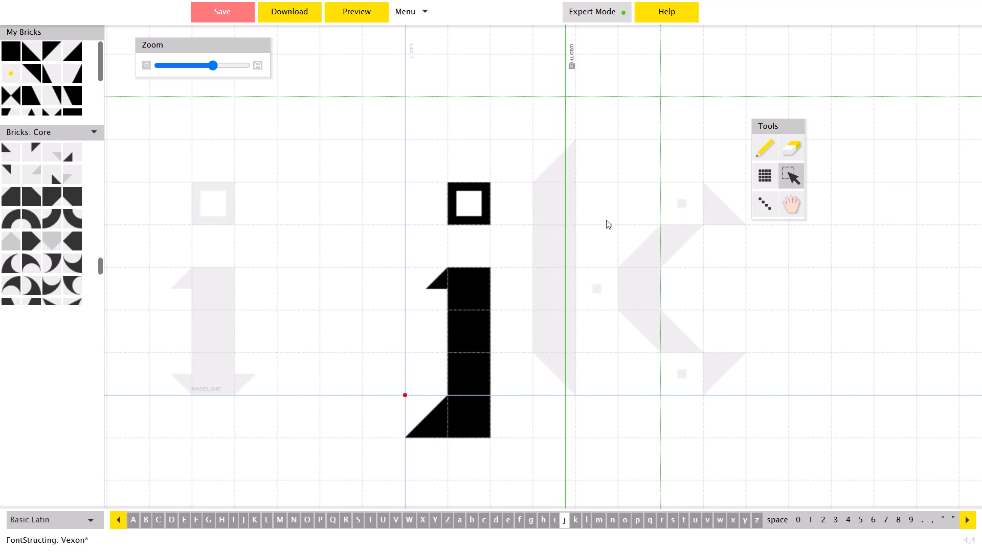
left_click_drag(606, 220, 631, 228)
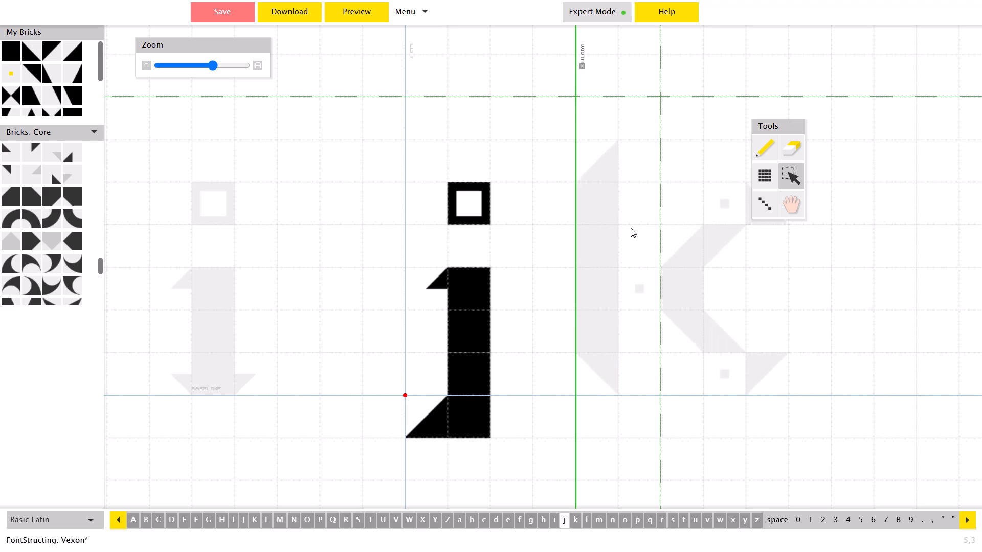
Check the lowercase j's spacing against the neighbouring i and k in the glyph editor and in the font preview.
key("Left")
key("Right")
key("Left")
key("Right")
key("Left")
key("Right")
key("Left")
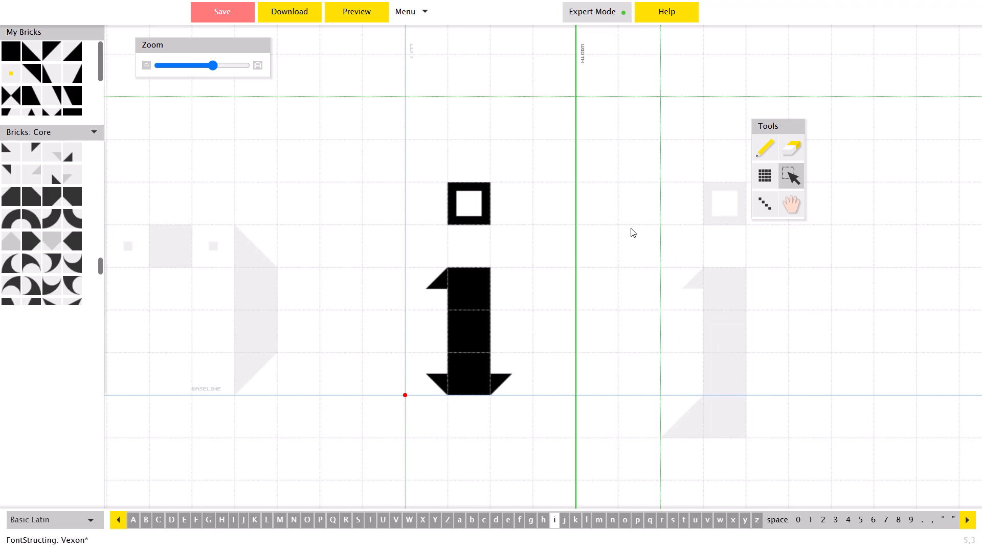
key("Right")
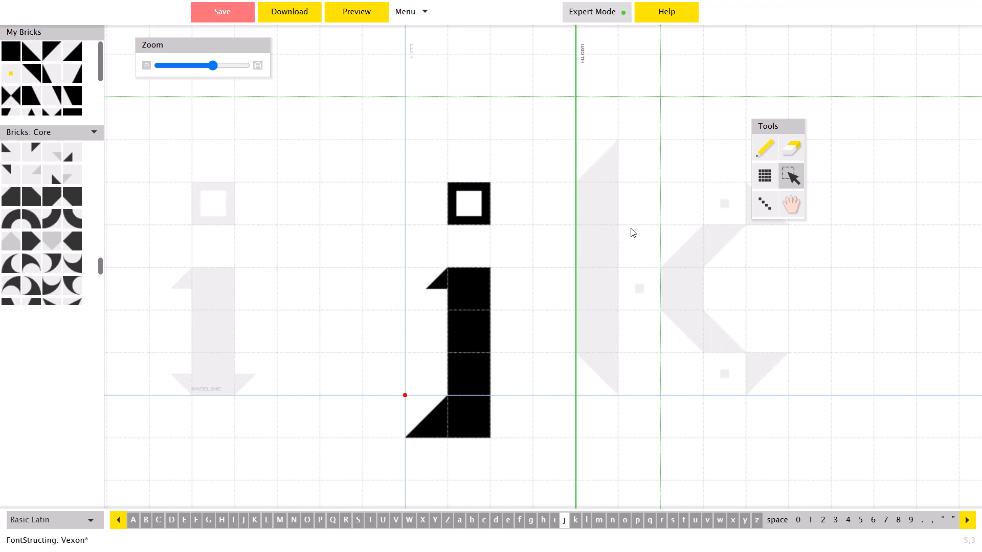
key("Right")
key("Left")
key("Left")
key("Left")
key("Right")
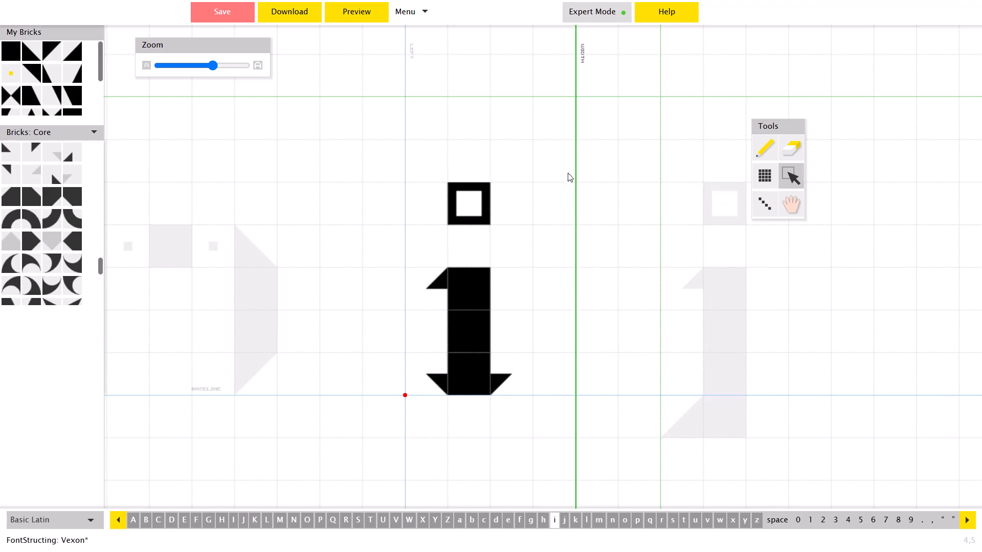
left_click(354, 11)
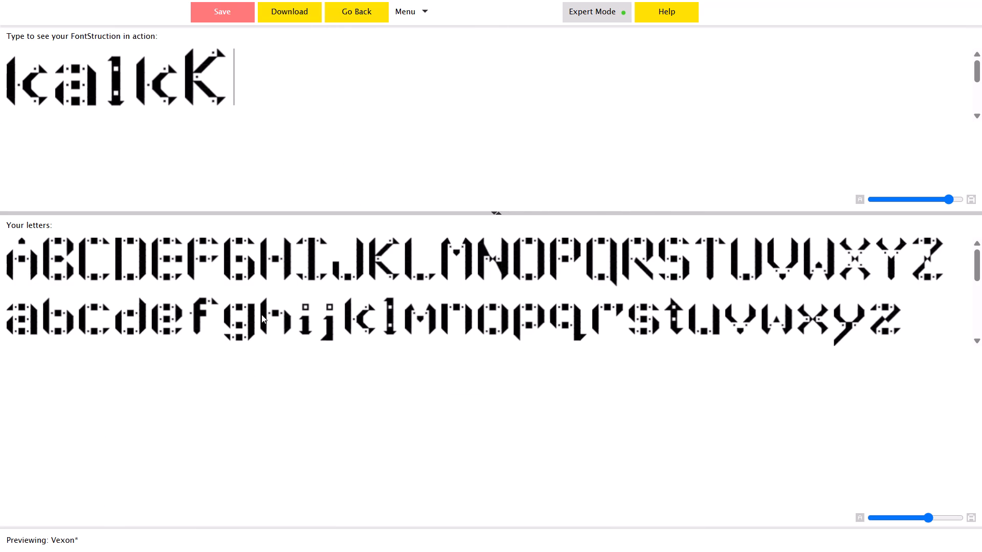
left_click(343, 17)
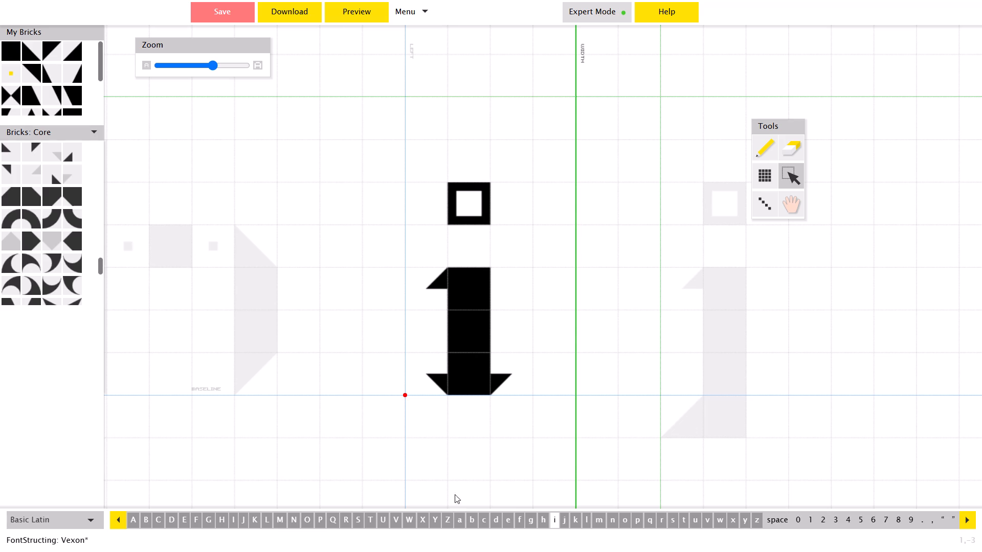
Examine the lowercase f against the neighbouring e and g in the glyph editor, and check it in the font preview.
left_click(522, 519)
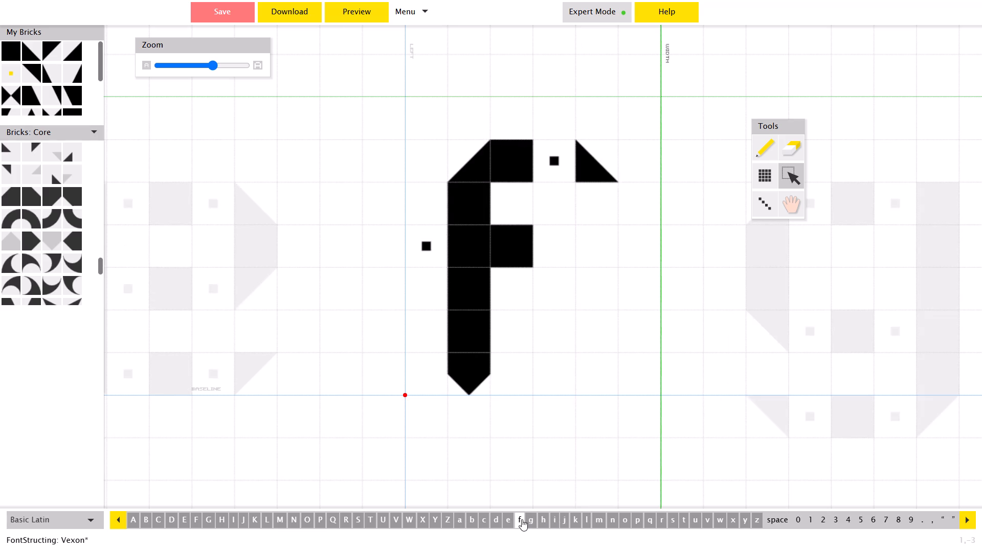
key("Left")
key("Right")
key("Left")
key("Right")
key("Left")
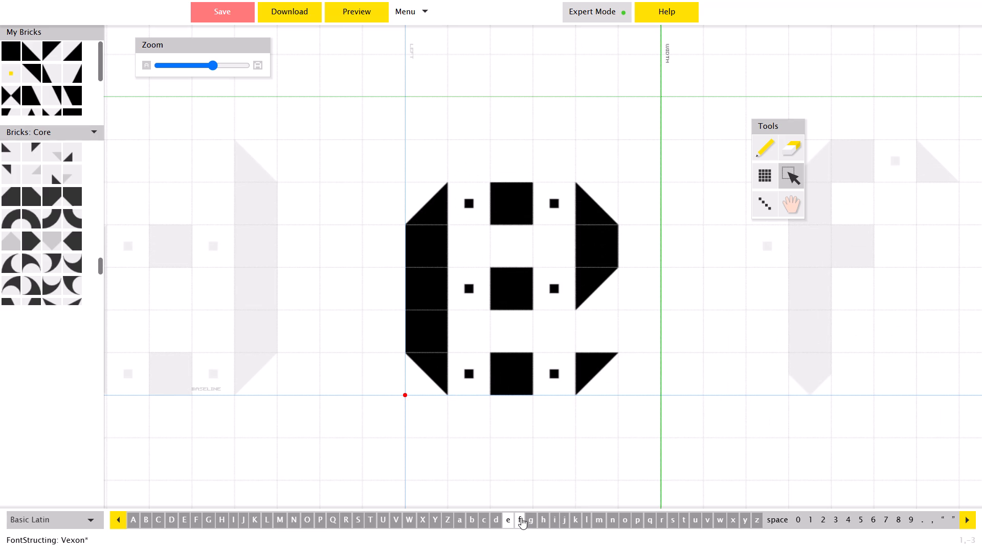
key("Right")
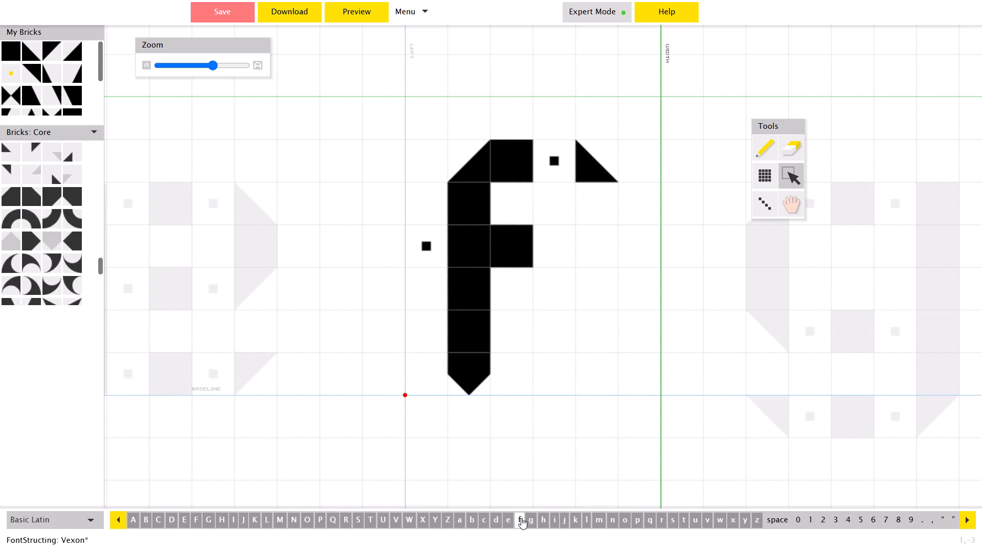
key("Right")
key("Left")
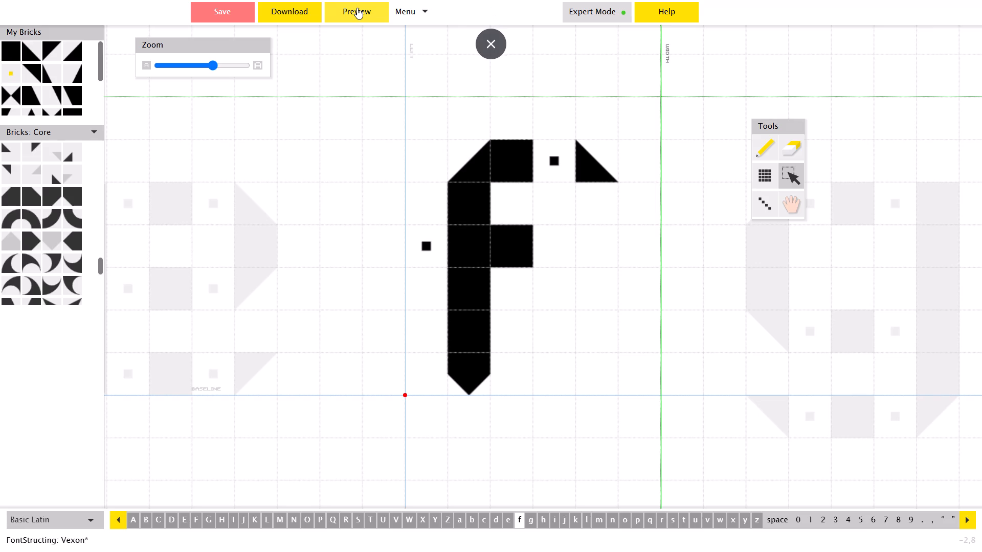
left_click(357, 8)
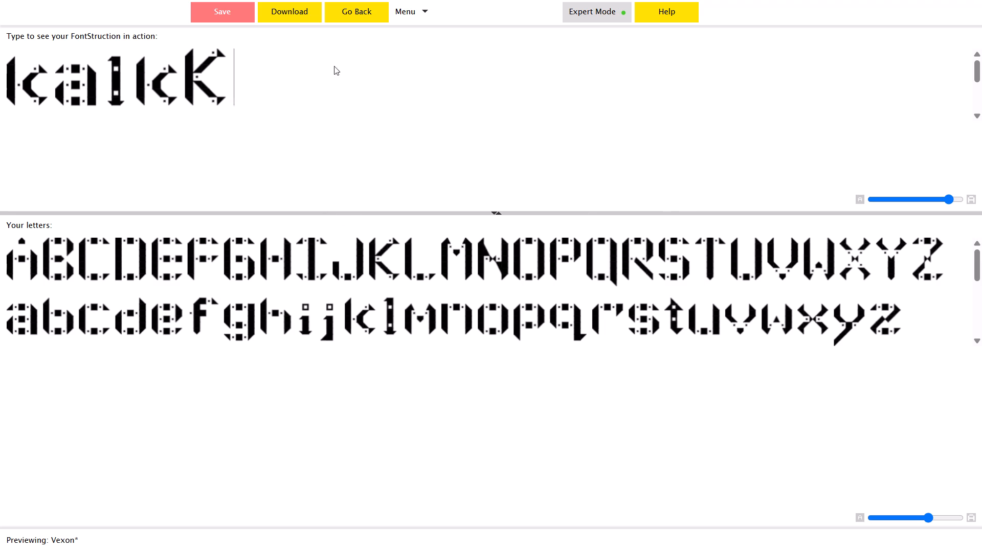
left_click(358, 9)
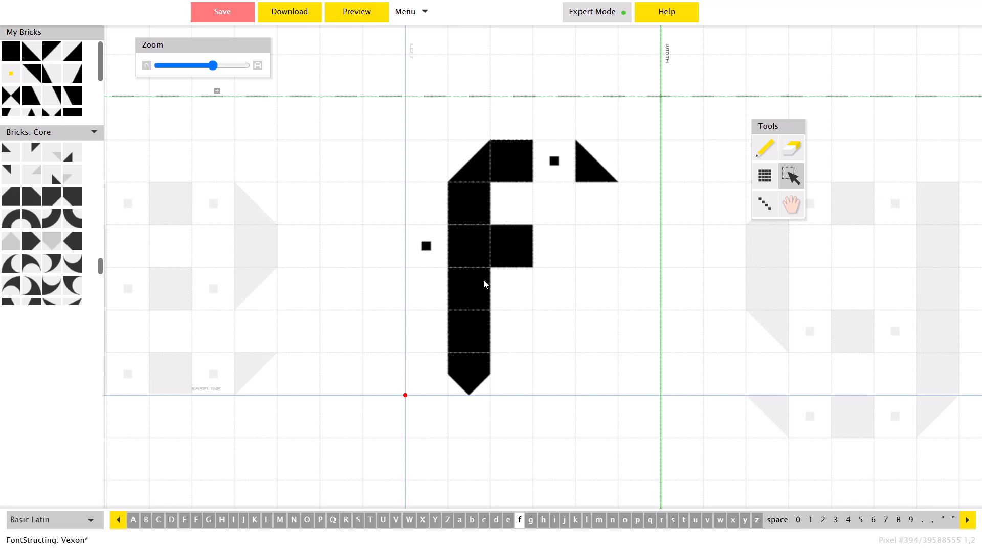
Compare the widths and spacing of the lowercase letters from f through k against their neighbours in the glyph editor.
key("Right")
key("Left")
key("Right")
key("Left")
key("Right")
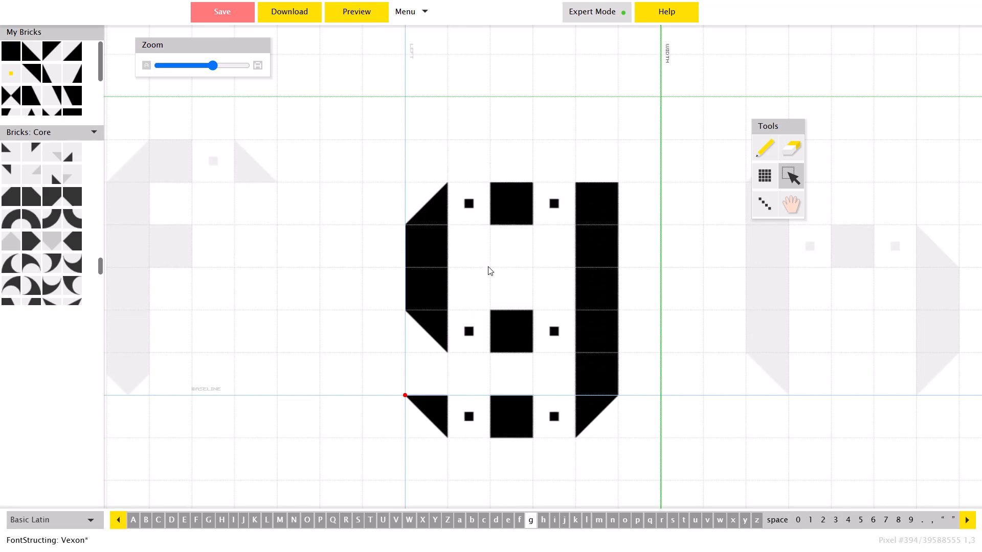
key("Right")
key("Right")
key("Right")
key("Right")
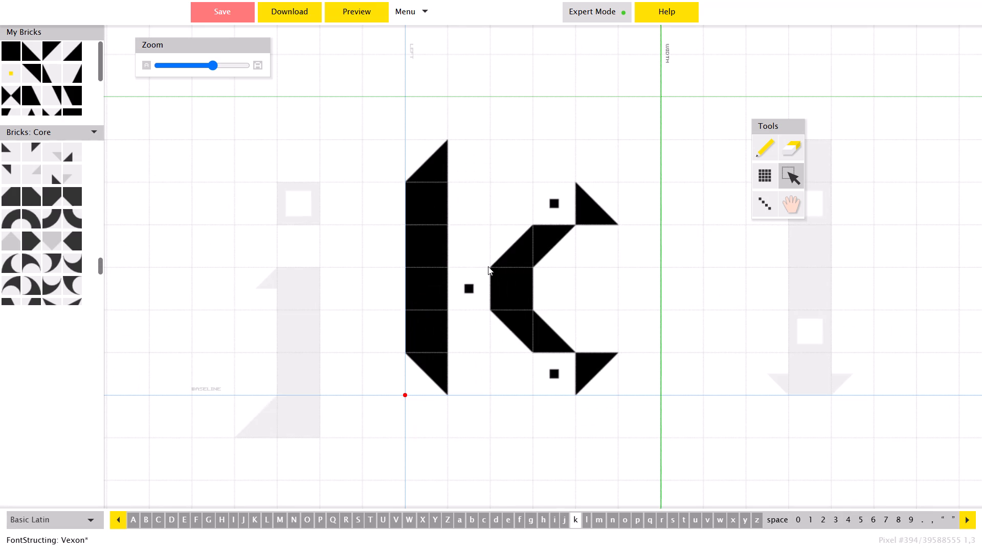
key("Left")
key("Left")
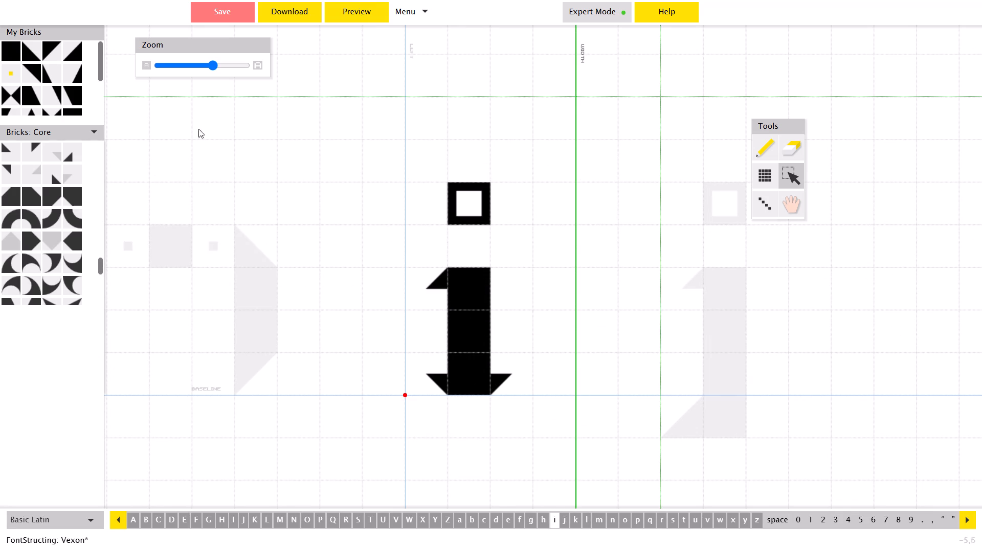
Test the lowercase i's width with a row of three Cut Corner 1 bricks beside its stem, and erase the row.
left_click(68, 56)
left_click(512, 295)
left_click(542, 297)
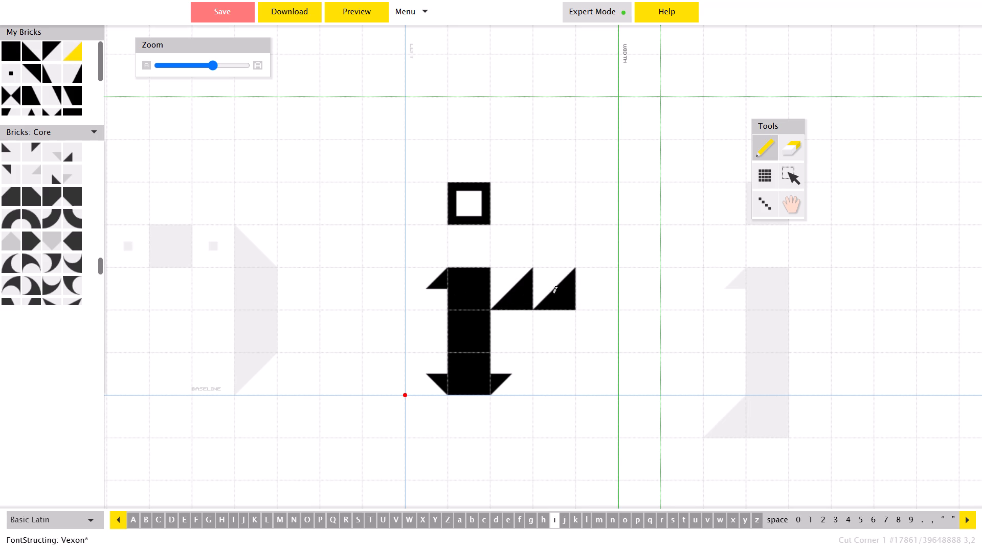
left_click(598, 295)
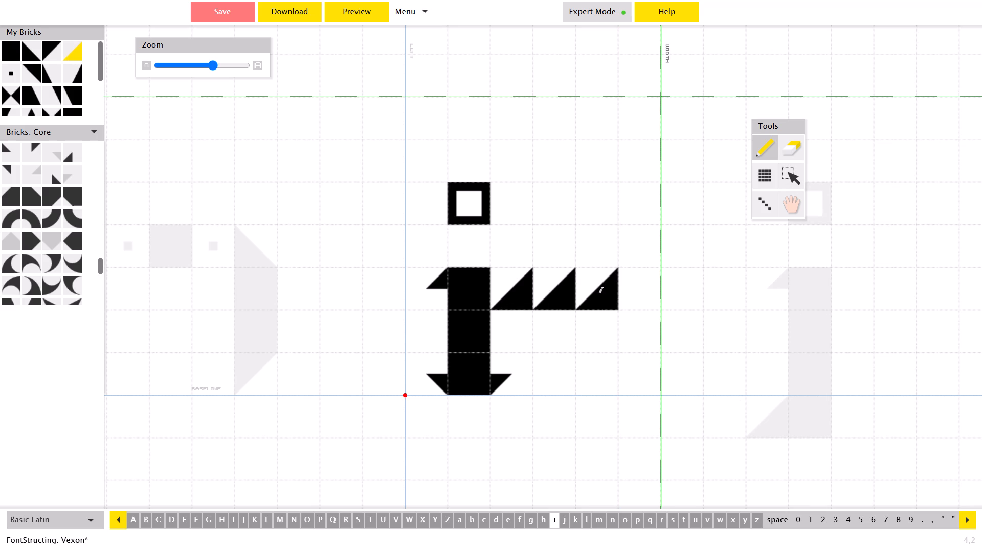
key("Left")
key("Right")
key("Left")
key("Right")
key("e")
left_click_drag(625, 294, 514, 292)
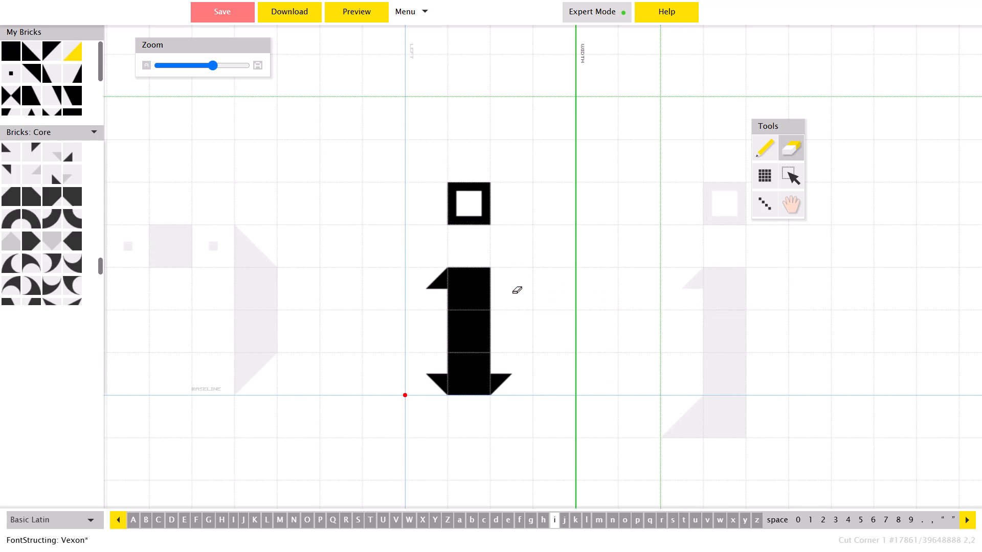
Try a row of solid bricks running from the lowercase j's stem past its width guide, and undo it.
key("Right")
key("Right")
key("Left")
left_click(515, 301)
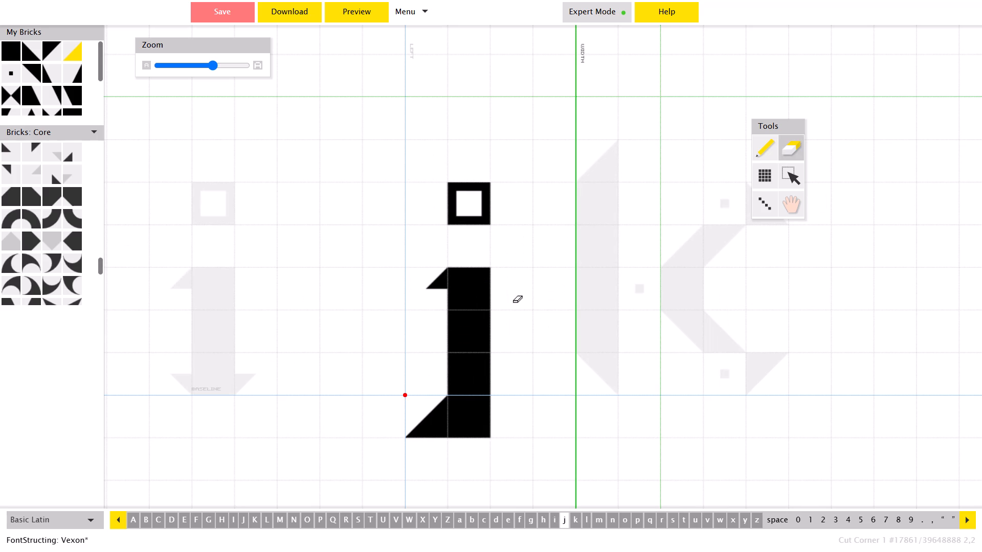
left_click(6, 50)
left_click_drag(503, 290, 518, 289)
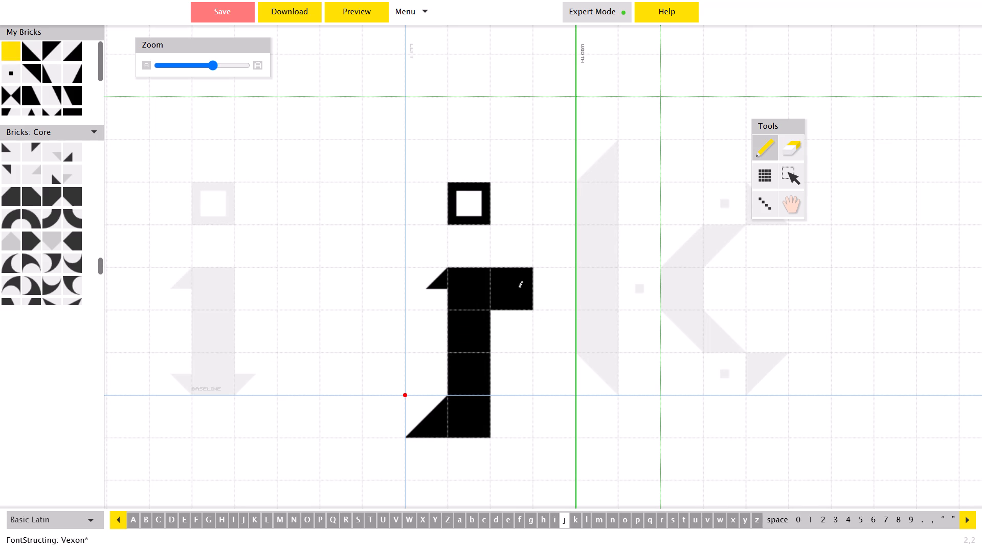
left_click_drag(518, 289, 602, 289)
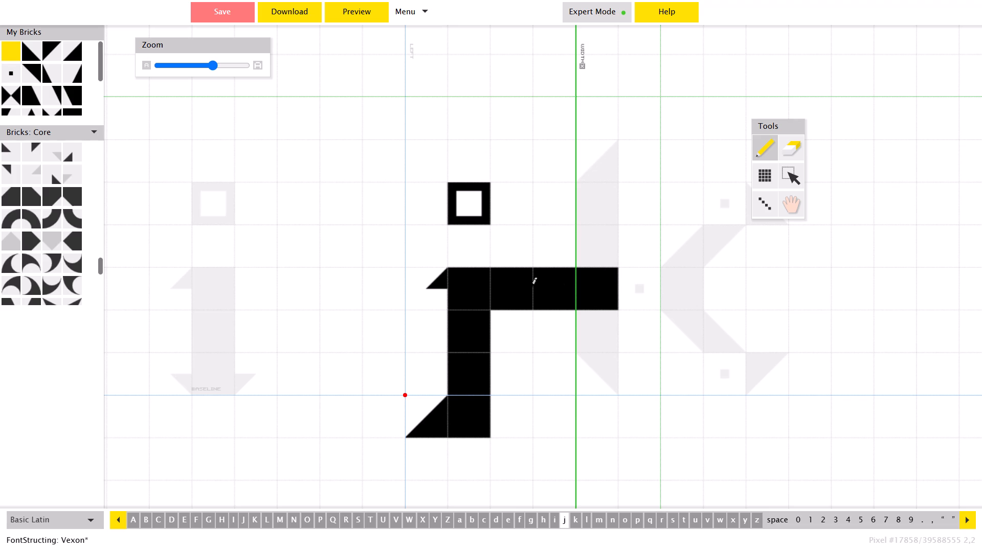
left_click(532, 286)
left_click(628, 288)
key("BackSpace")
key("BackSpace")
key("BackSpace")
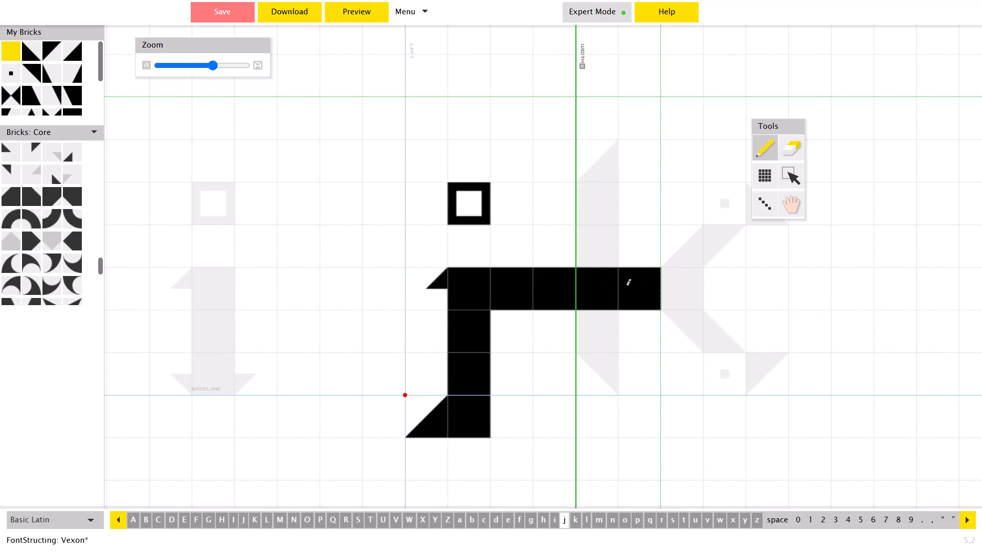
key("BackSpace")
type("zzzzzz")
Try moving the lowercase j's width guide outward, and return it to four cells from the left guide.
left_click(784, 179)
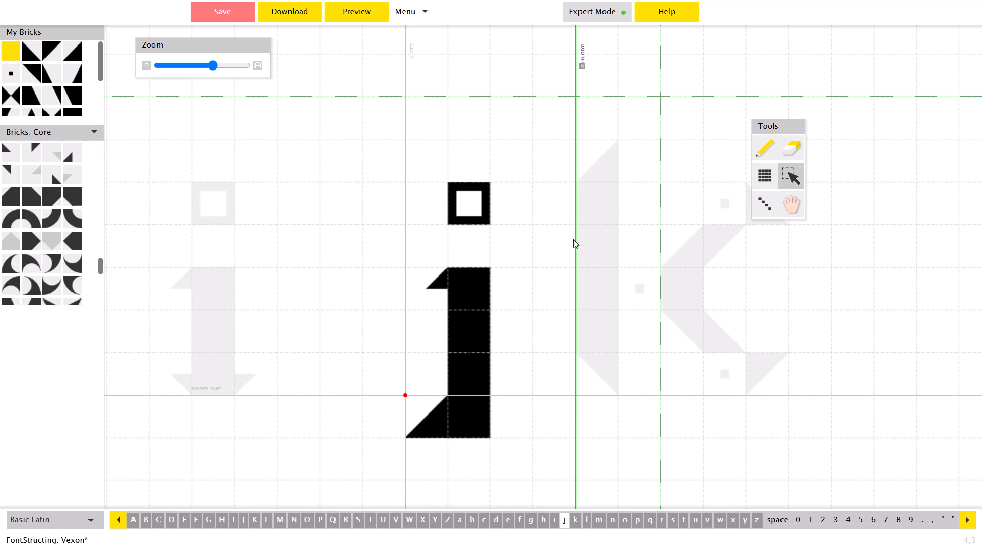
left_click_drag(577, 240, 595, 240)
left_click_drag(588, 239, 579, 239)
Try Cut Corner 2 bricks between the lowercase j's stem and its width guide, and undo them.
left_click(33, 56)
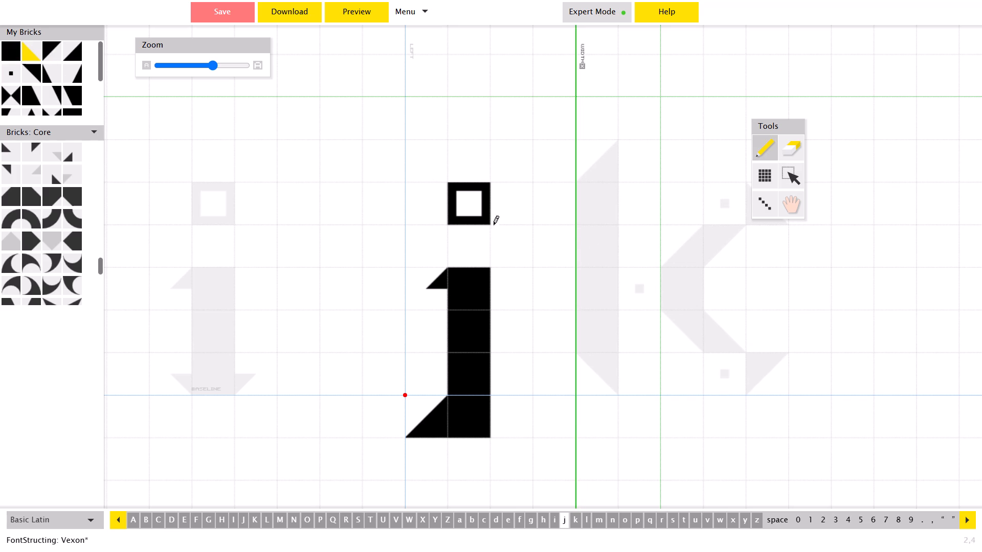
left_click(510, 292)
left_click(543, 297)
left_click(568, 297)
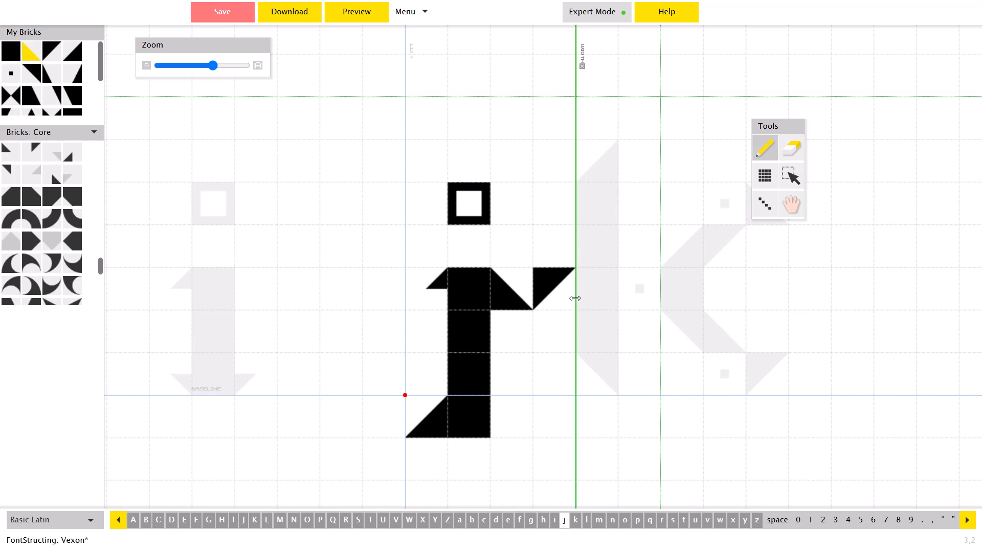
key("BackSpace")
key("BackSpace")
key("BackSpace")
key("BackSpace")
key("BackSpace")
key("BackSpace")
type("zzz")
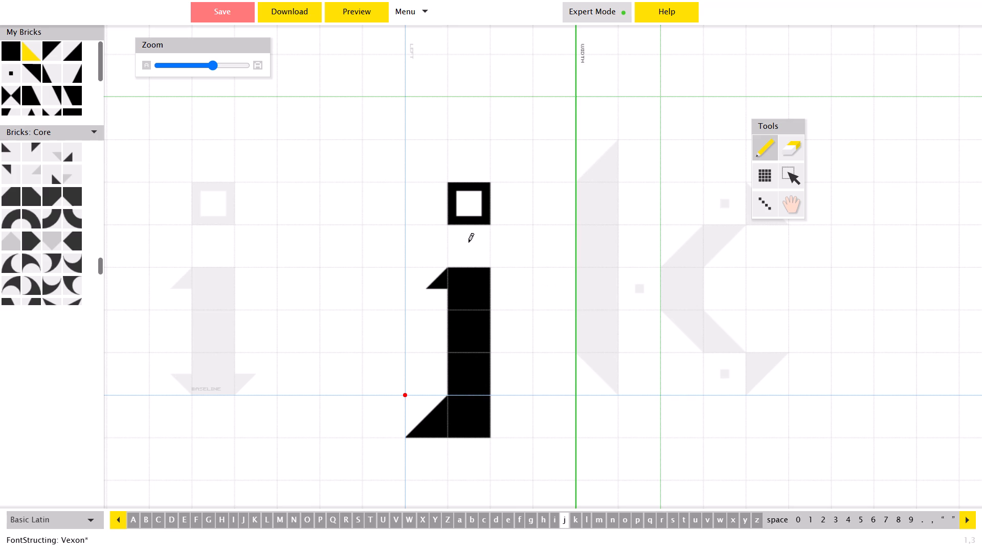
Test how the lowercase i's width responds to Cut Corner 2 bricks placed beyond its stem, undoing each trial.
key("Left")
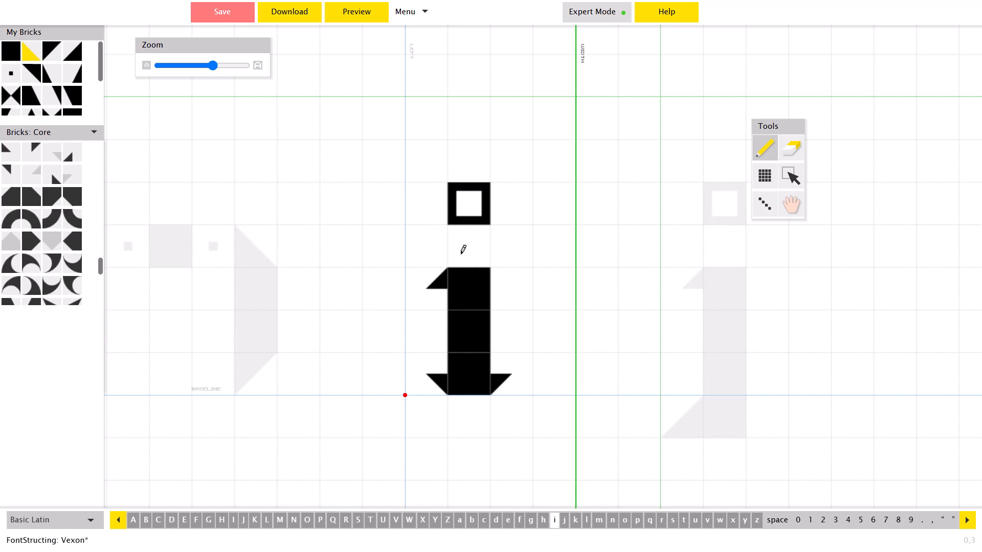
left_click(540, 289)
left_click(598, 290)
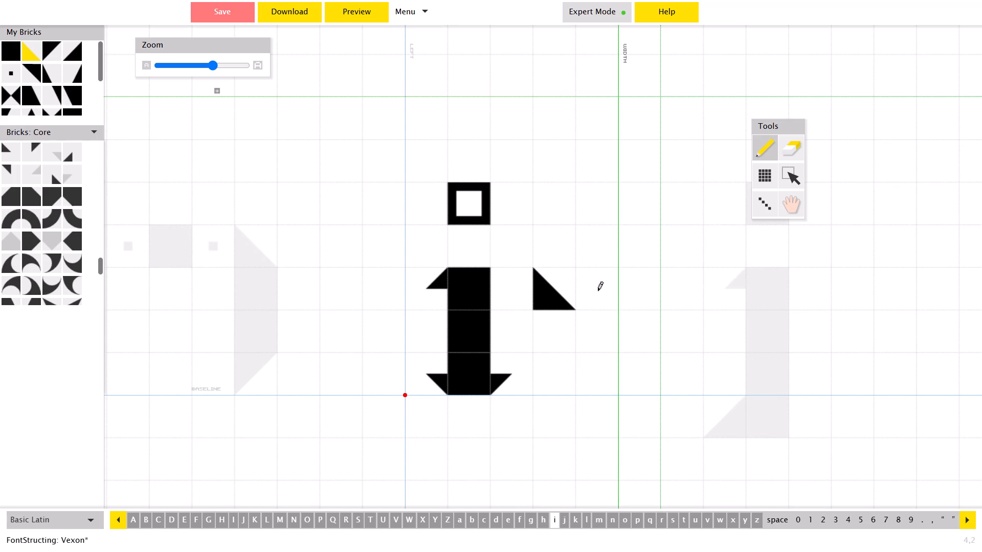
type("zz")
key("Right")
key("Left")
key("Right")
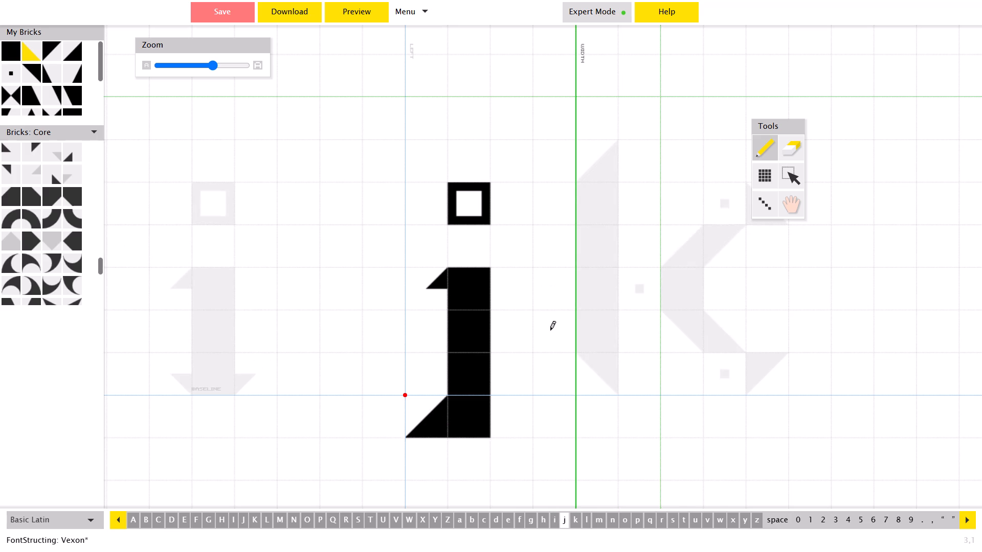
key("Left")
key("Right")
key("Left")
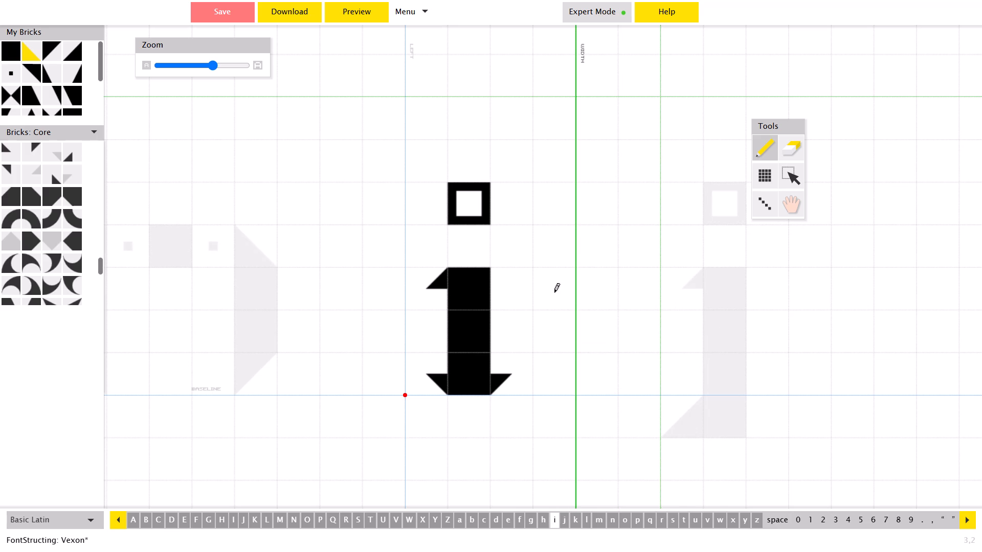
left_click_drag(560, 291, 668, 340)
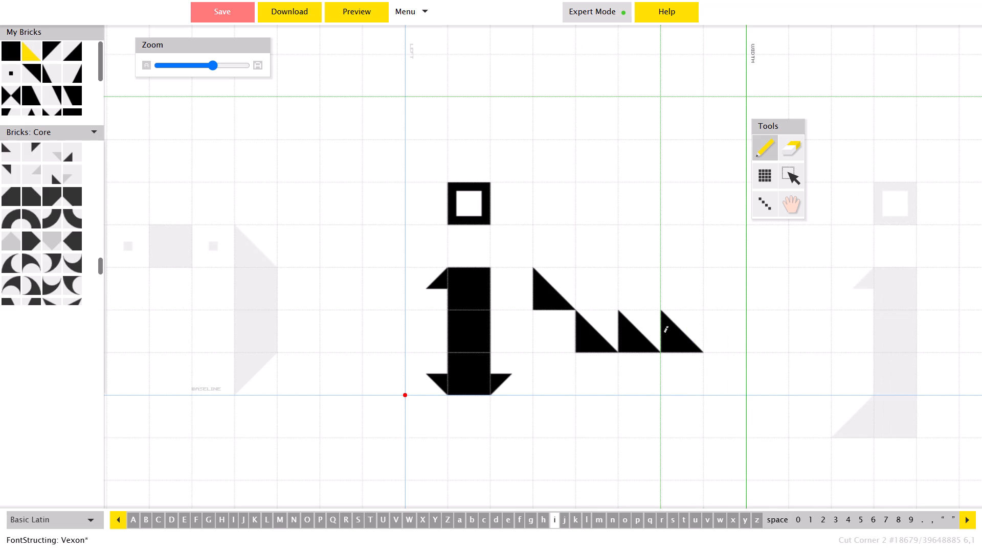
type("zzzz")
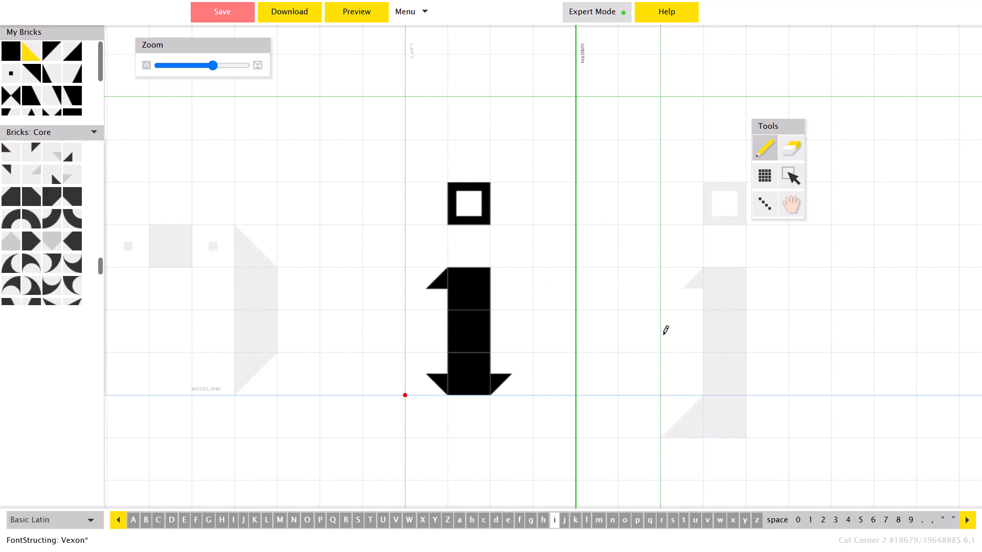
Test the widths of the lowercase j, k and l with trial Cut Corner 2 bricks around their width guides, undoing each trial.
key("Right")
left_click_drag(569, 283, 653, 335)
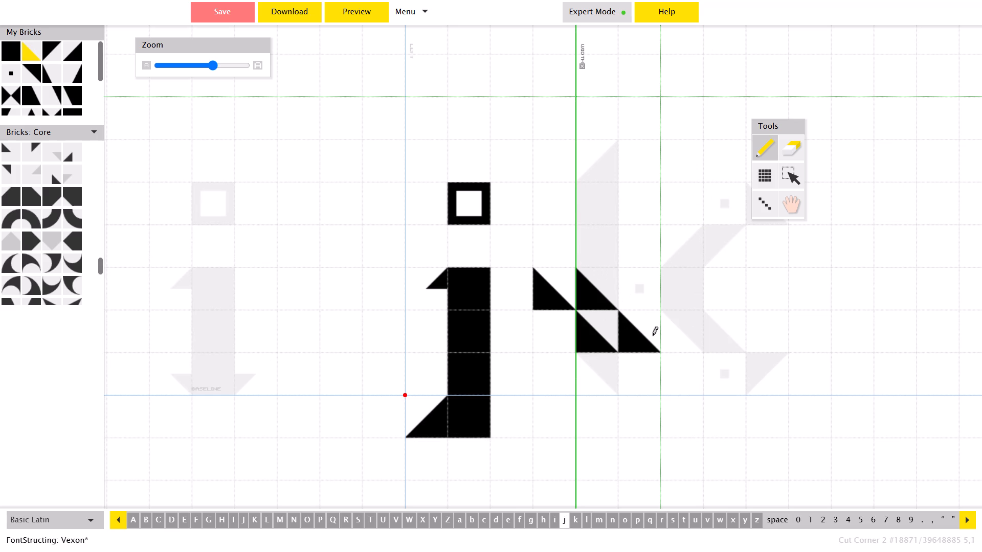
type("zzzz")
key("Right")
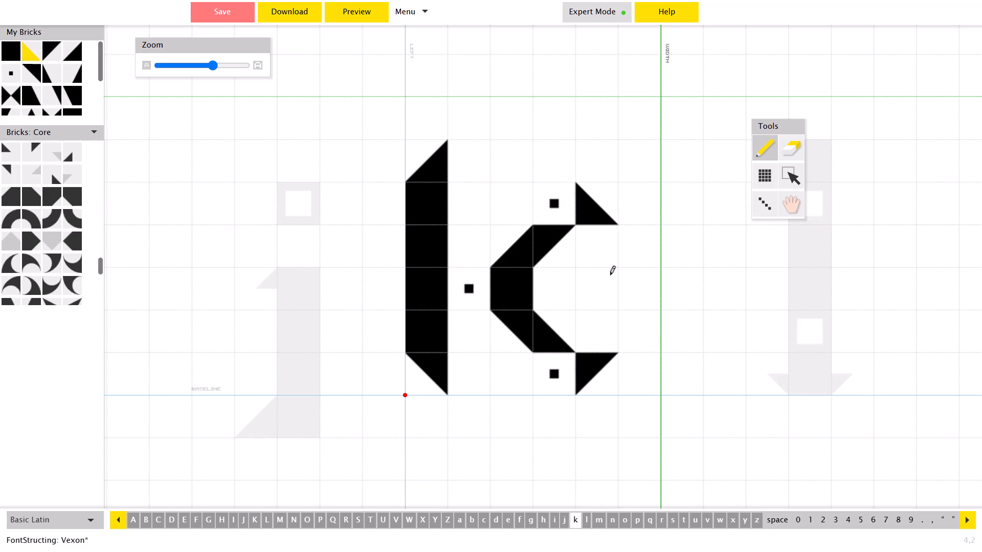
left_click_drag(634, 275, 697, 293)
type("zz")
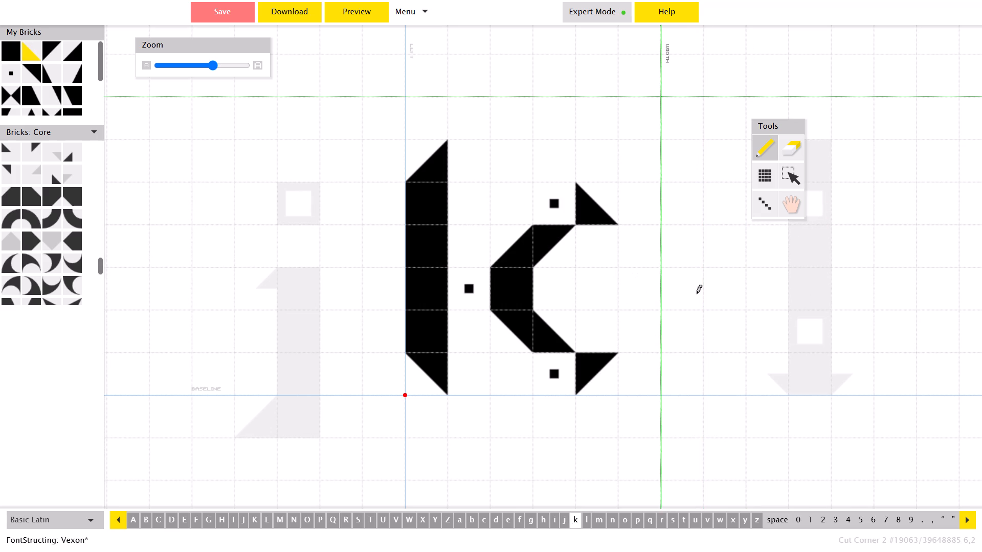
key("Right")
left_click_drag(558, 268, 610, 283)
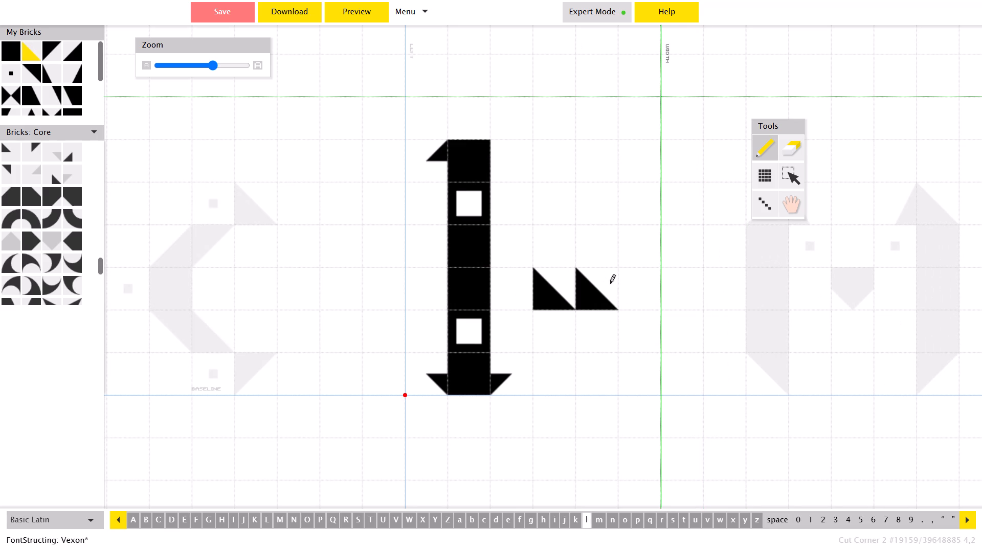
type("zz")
Compare the spacing of the lowercase m, l, k, j and i by switching back and forth between the neighbouring glyphs.
key("Right")
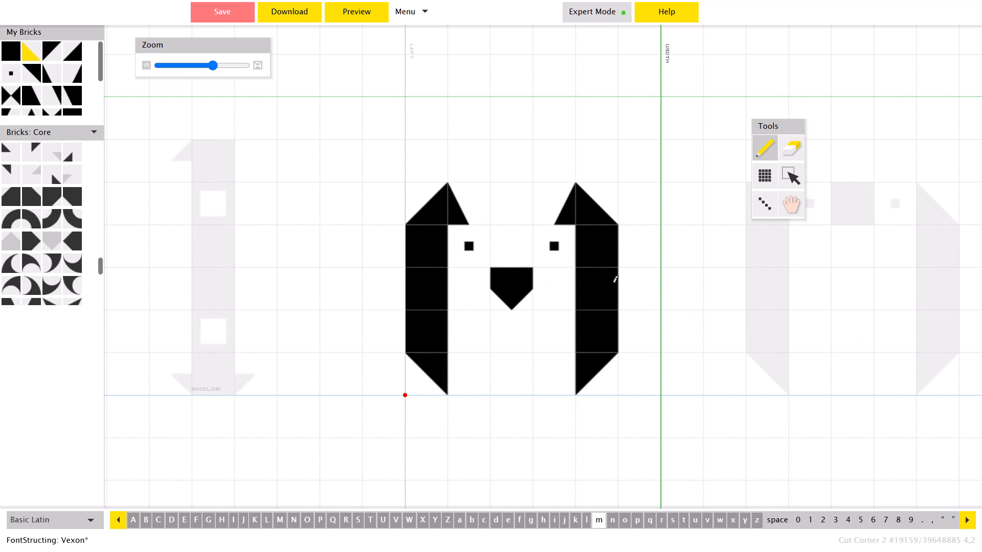
key("Left")
key("Left")
key("Right")
key("Left")
key("Right")
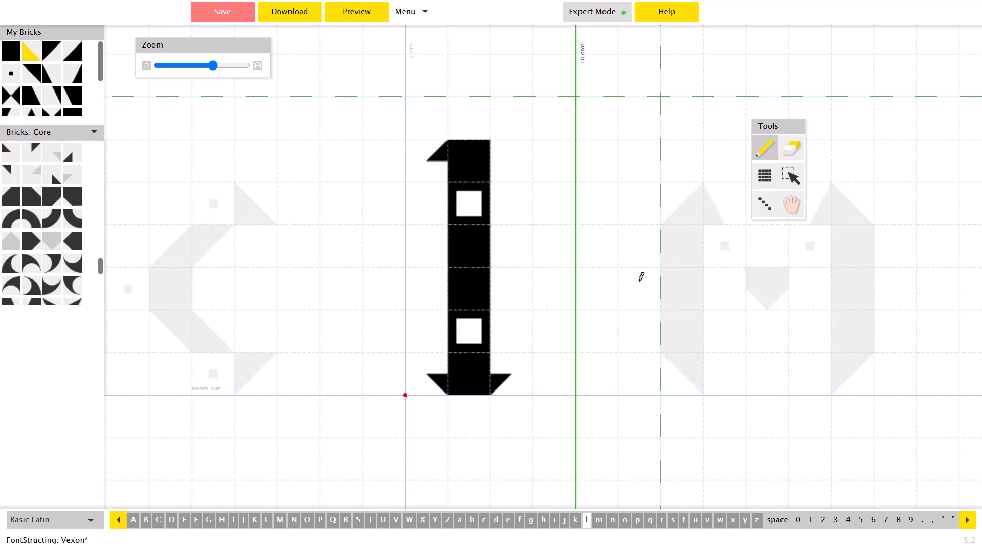
key("Left")
key("Right")
key("Left")
key("Left")
key("Left")
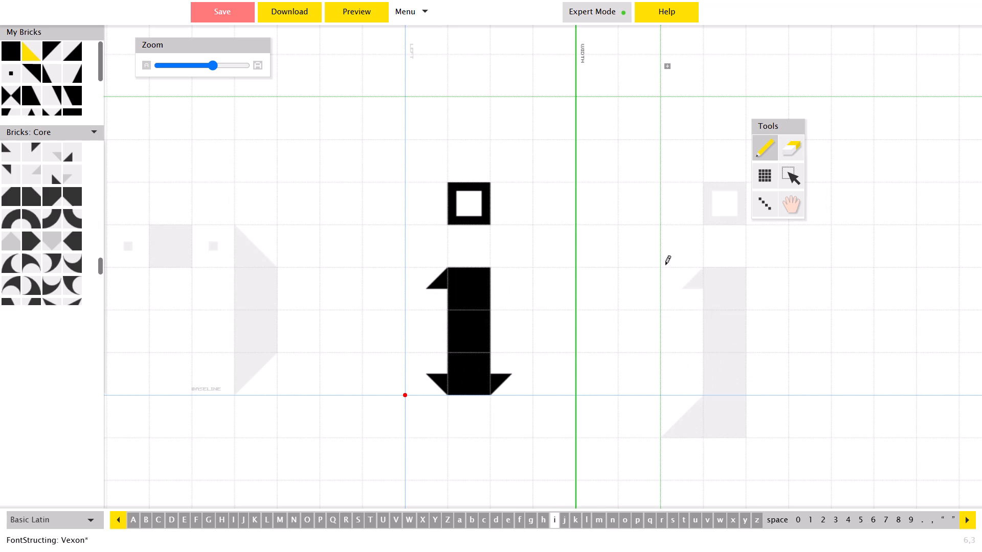
key("Right")
key("Right")
key("Left")
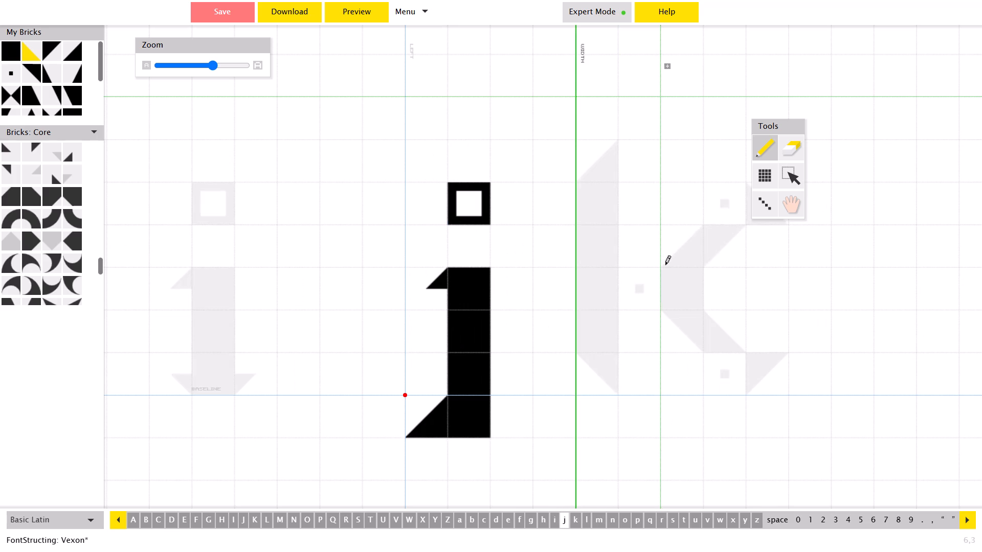
key("Left")
key("Left")
key("Right")
key("Right")
key("Left")
key("Right")
key("Left")
key("Right")
key("Left")
key("Right")
key("Left")
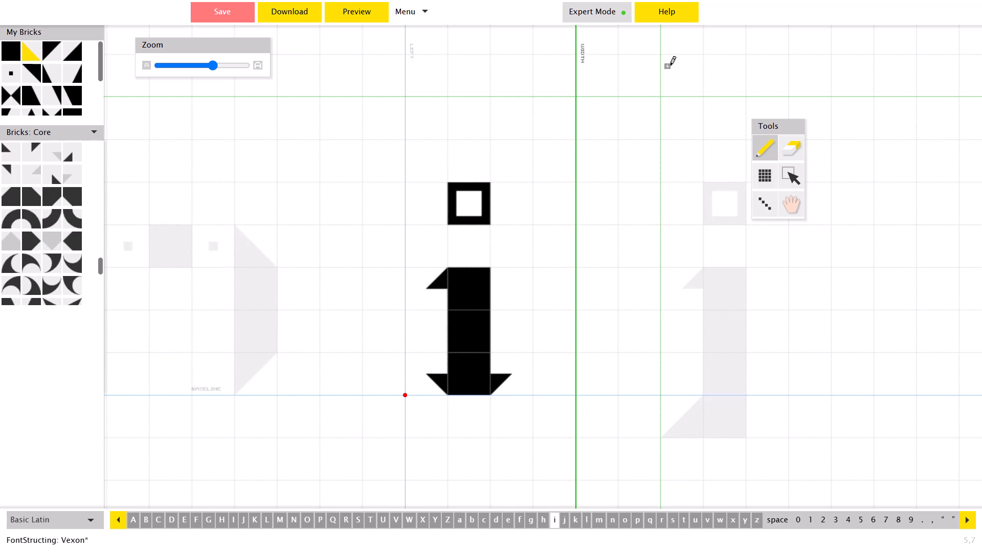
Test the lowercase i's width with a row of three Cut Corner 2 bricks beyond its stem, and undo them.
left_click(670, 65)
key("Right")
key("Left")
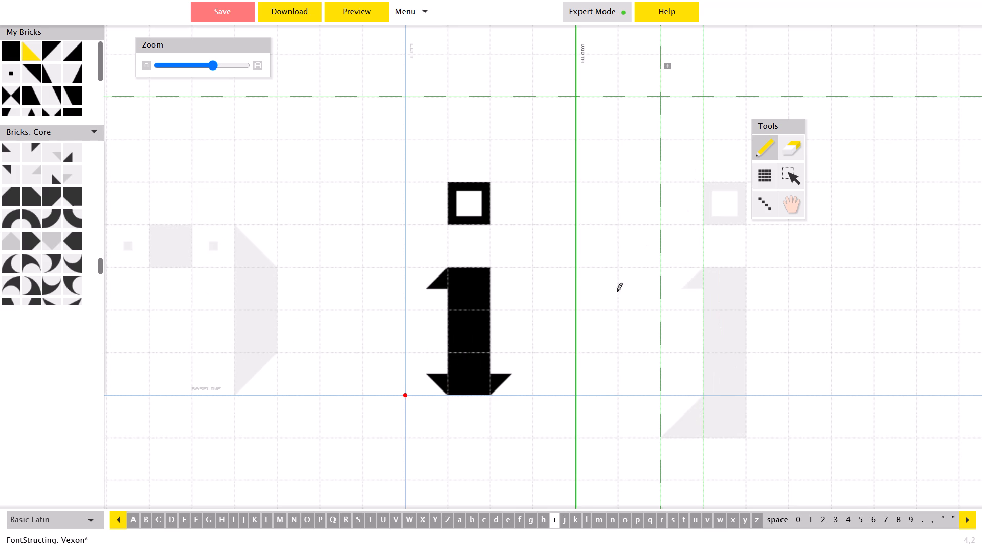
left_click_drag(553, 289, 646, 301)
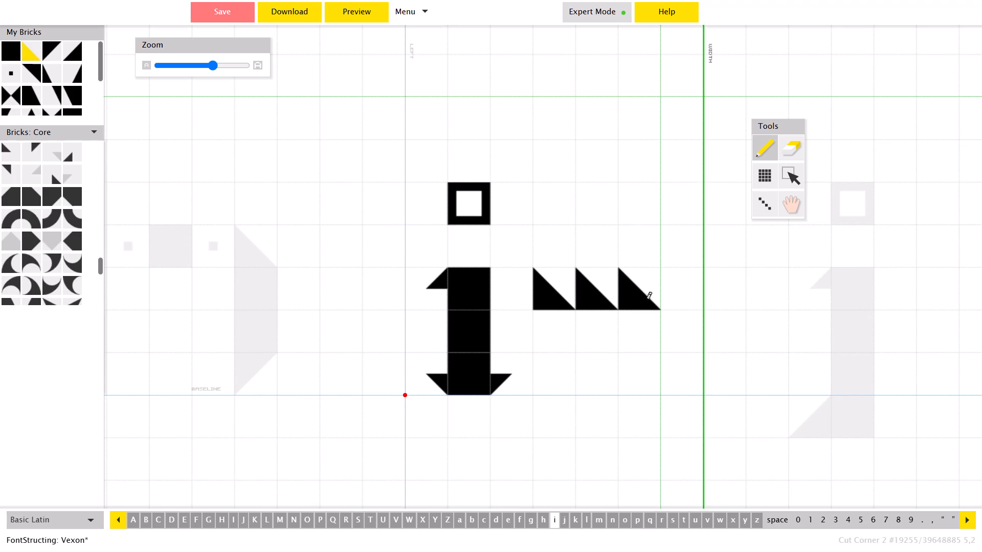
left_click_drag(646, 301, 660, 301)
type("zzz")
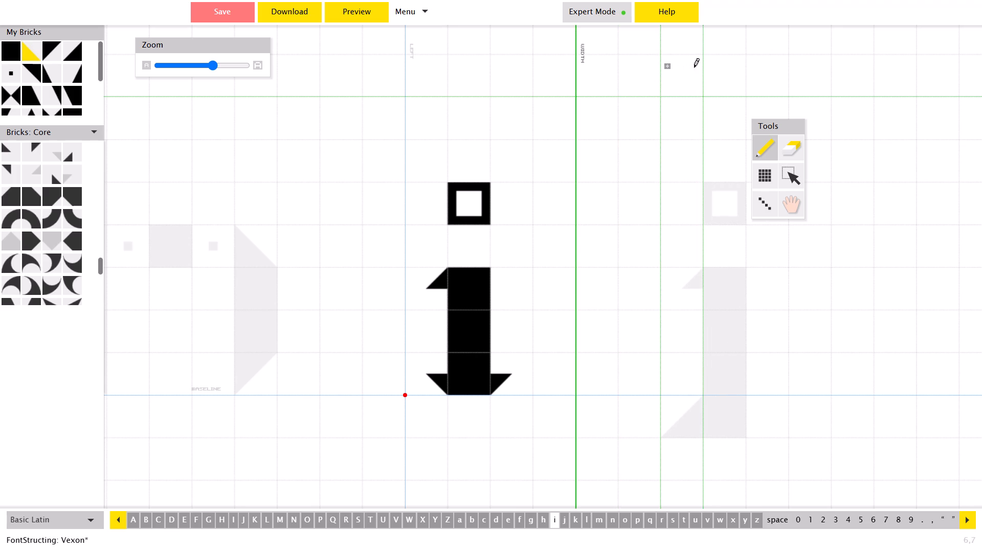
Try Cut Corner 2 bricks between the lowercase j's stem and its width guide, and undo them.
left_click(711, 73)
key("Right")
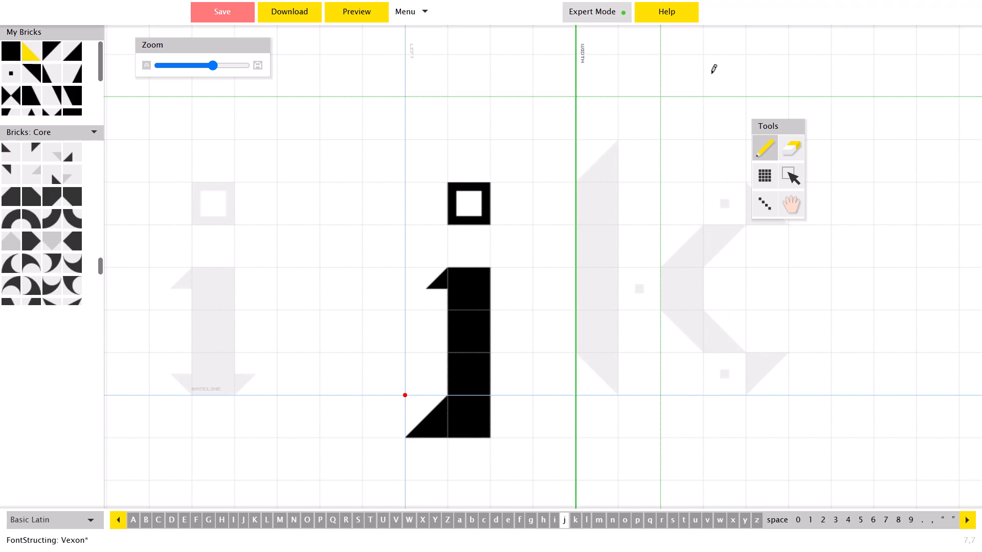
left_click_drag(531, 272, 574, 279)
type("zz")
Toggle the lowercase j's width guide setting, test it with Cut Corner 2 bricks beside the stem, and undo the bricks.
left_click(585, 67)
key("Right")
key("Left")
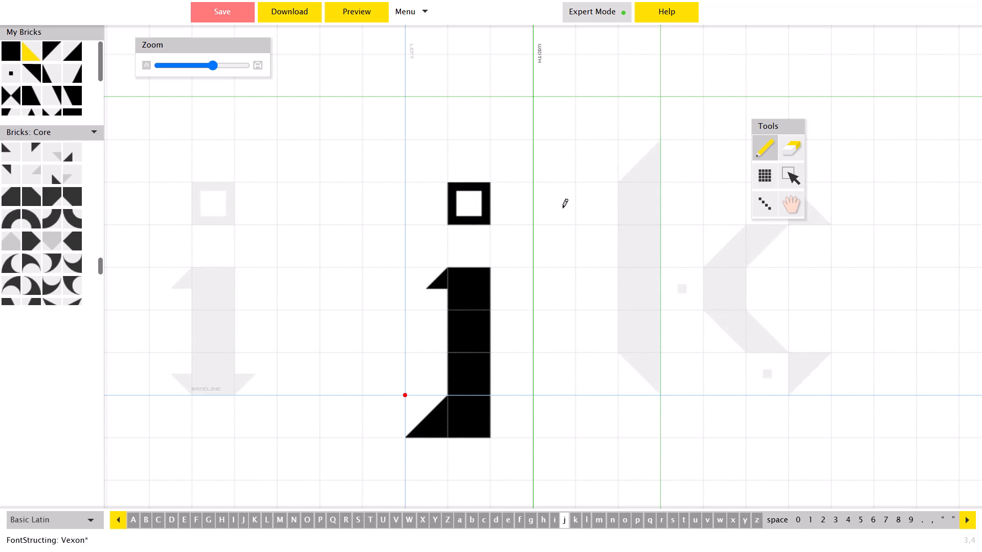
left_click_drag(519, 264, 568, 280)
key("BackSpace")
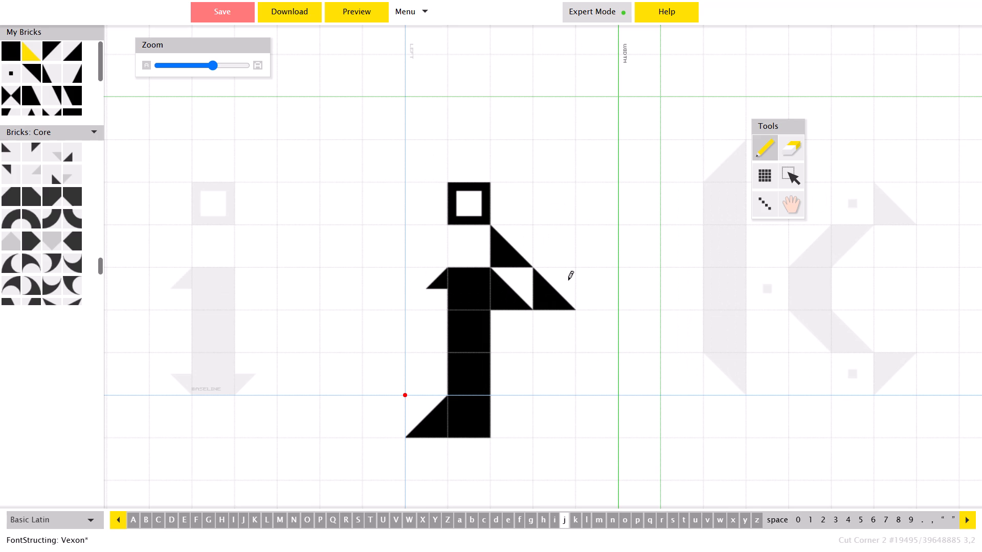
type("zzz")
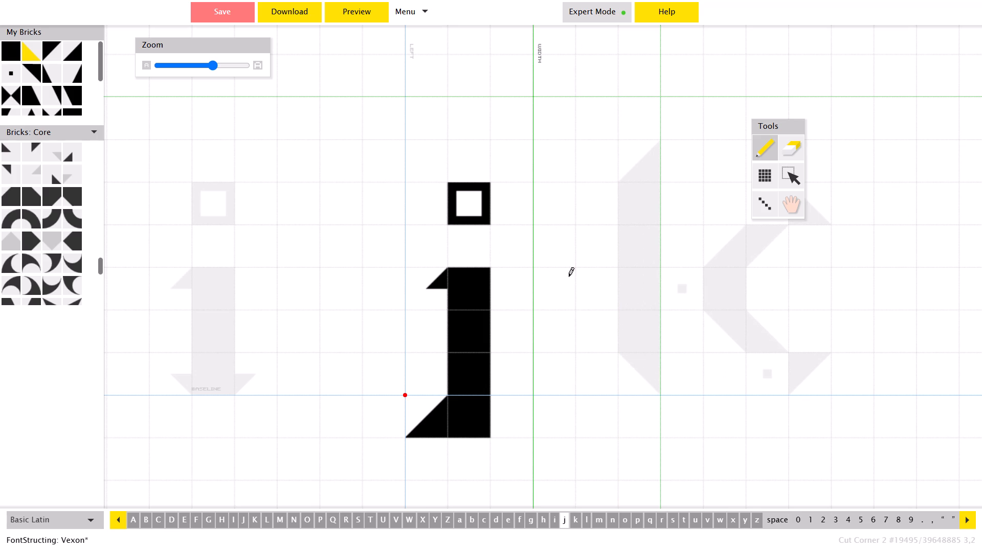
Compare the spacing of the lowercase i and j by switching between them, and check them in the font preview.
key("Left")
key("Right")
key("Left")
key("Right")
key("Left")
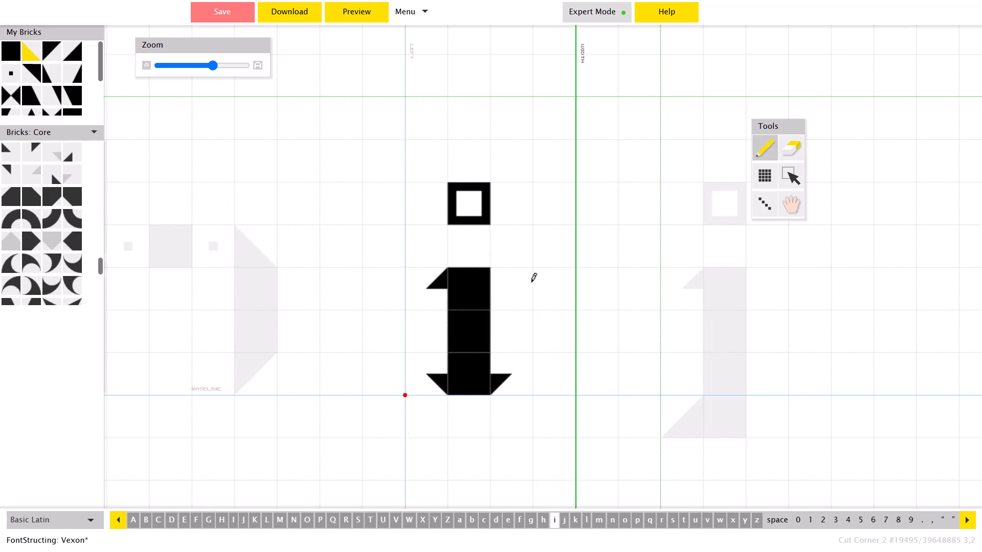
key("Right")
key("Left")
key("Right")
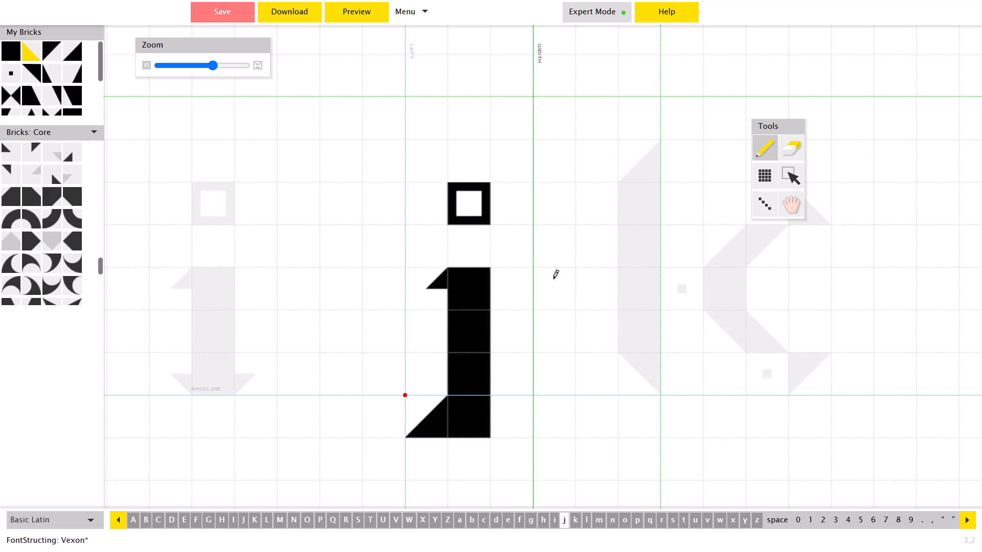
left_click(357, 10)
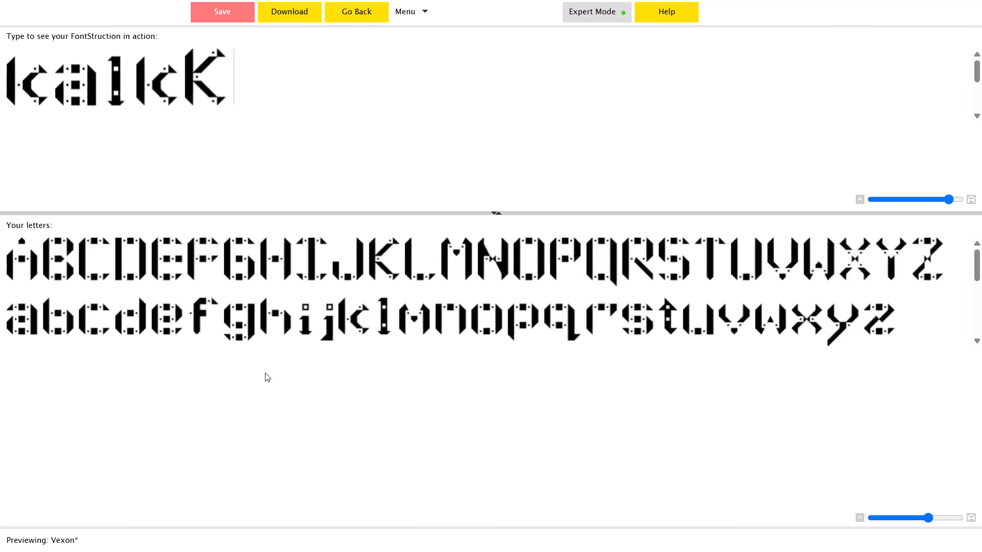
left_click(359, 13)
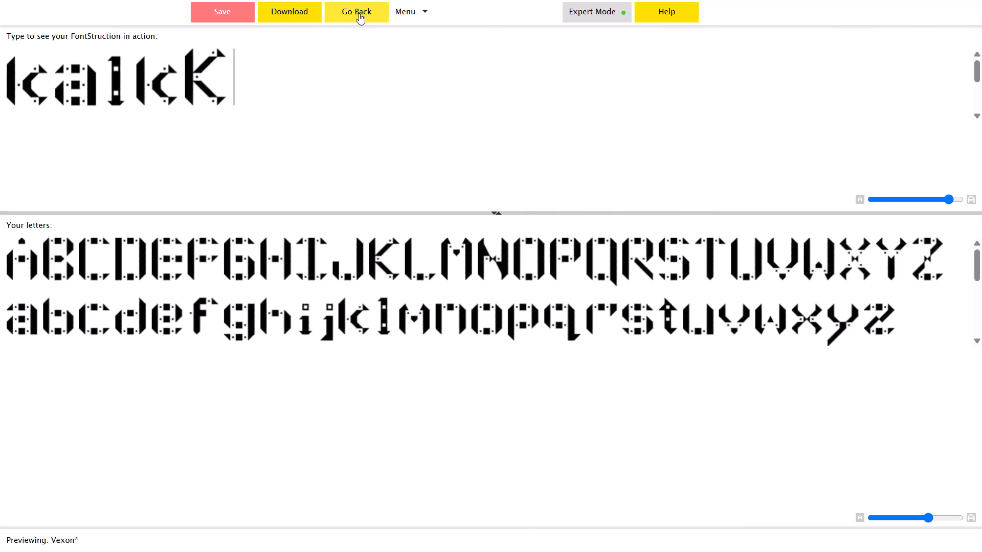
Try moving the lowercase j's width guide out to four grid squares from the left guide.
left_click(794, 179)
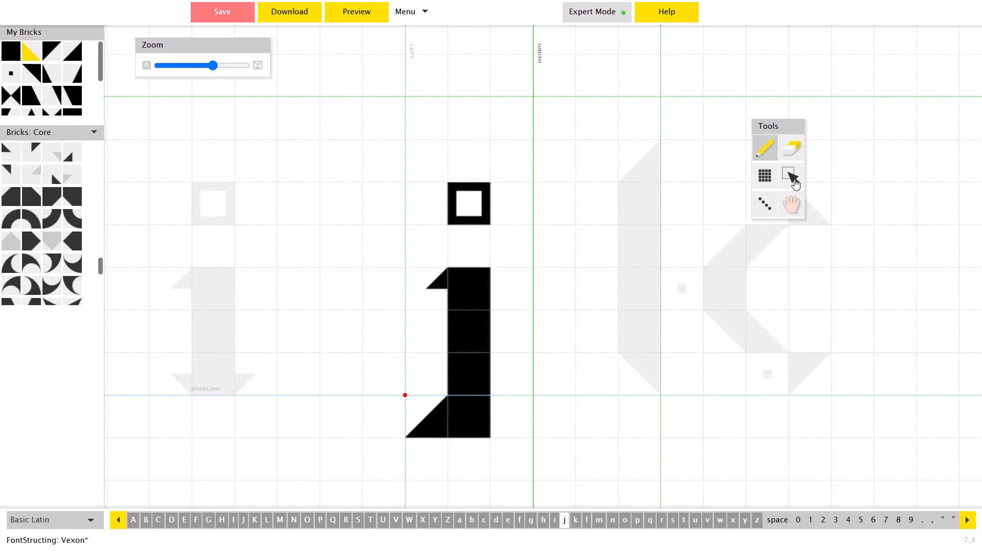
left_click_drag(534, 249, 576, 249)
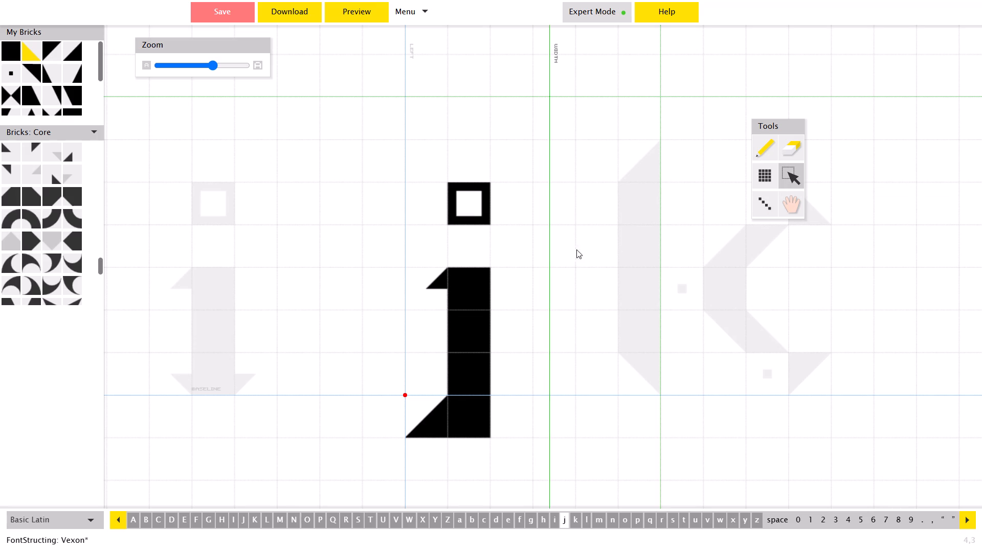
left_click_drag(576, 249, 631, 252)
Compare the spacing of the lowercase i, j, k, l and m by switching back and forth between the neighbouring glyphs.
key("Left")
key("Right")
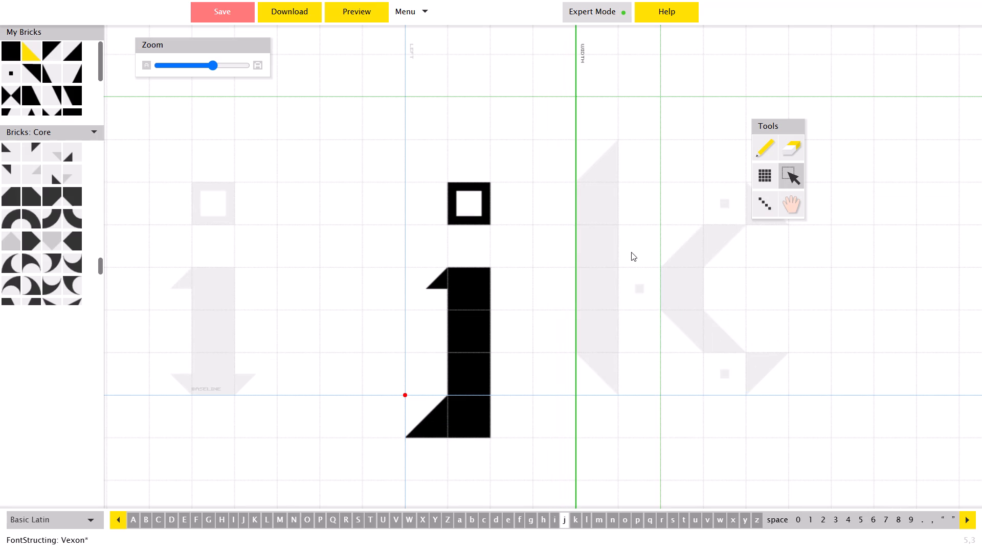
key("Left")
key("Right")
key("Left")
key("Right")
key("Right")
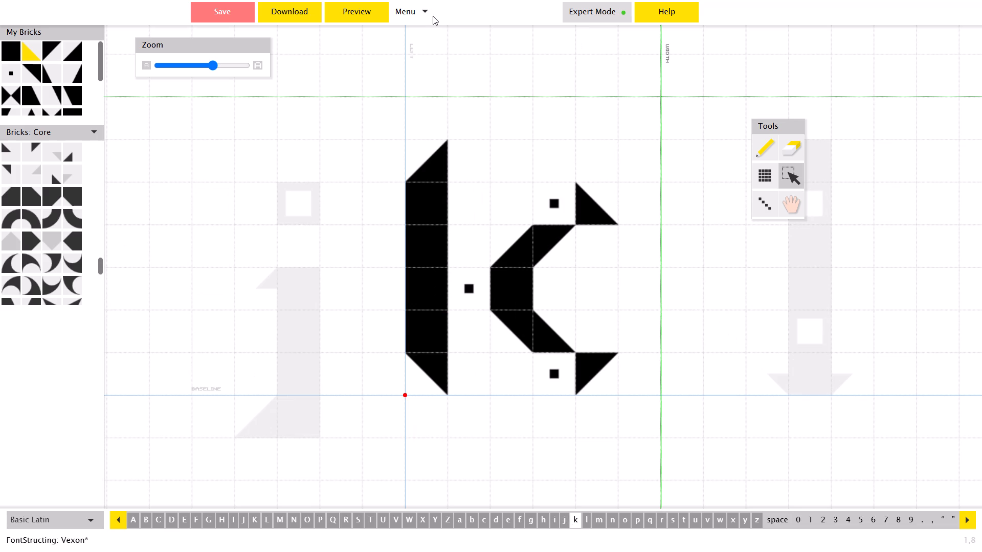
key("Left")
key("Right")
key("Right")
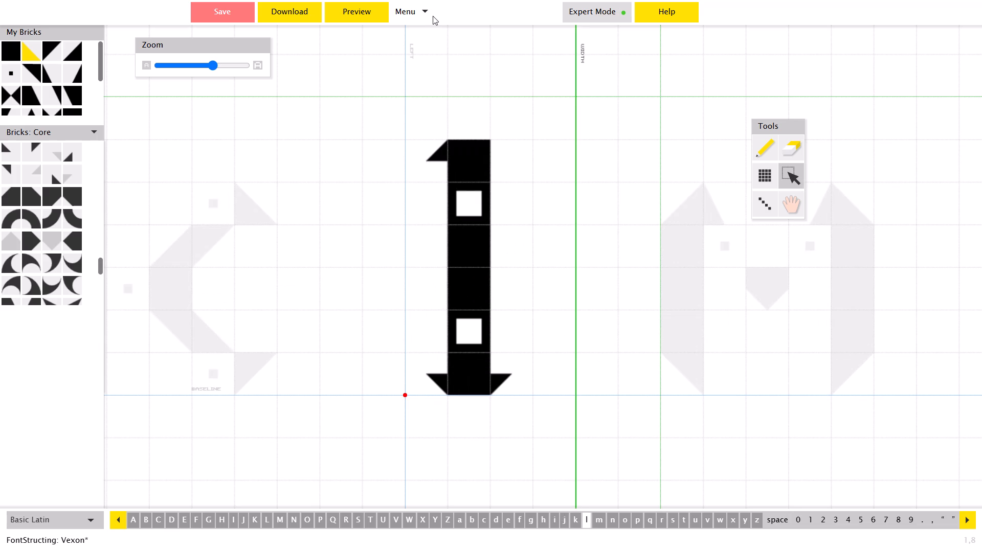
key("Left")
key("Right")
key("Right")
key("Left")
key("Right")
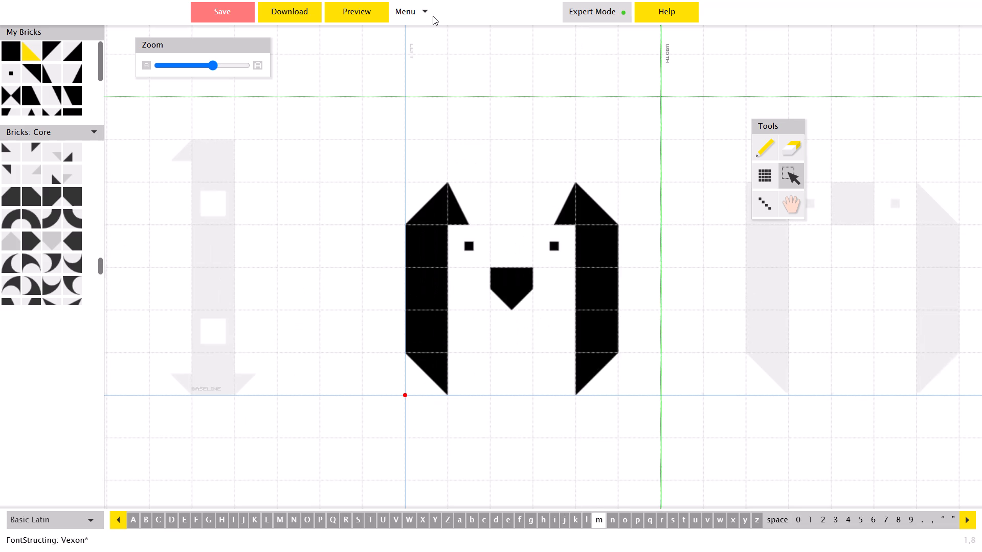
key("Left")
key("Left")
key("Left")
key("Left")
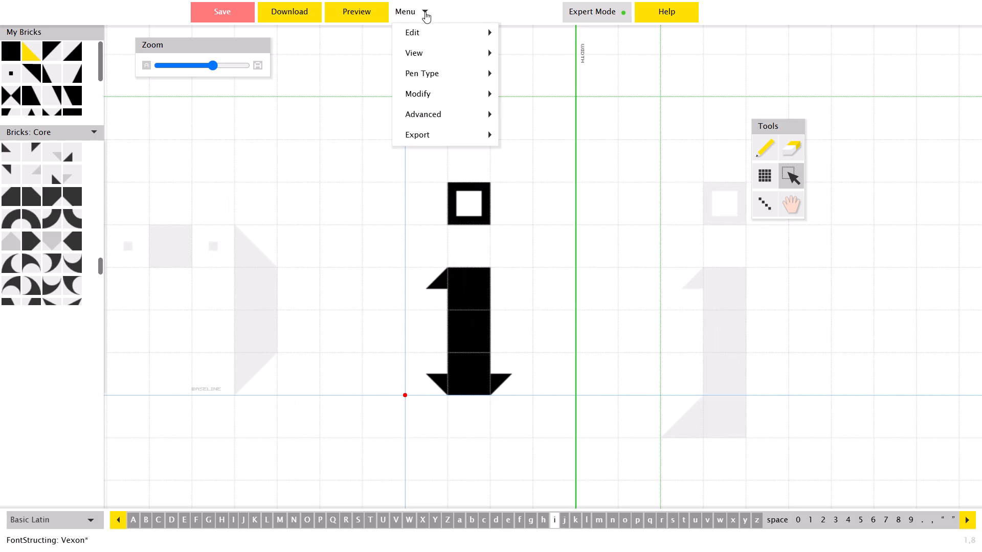
key("Right")
Preview the lowercase j's spacing beside other letters, trying short samples and ending with "aaaajo" after the existing text.
left_click(359, 14)
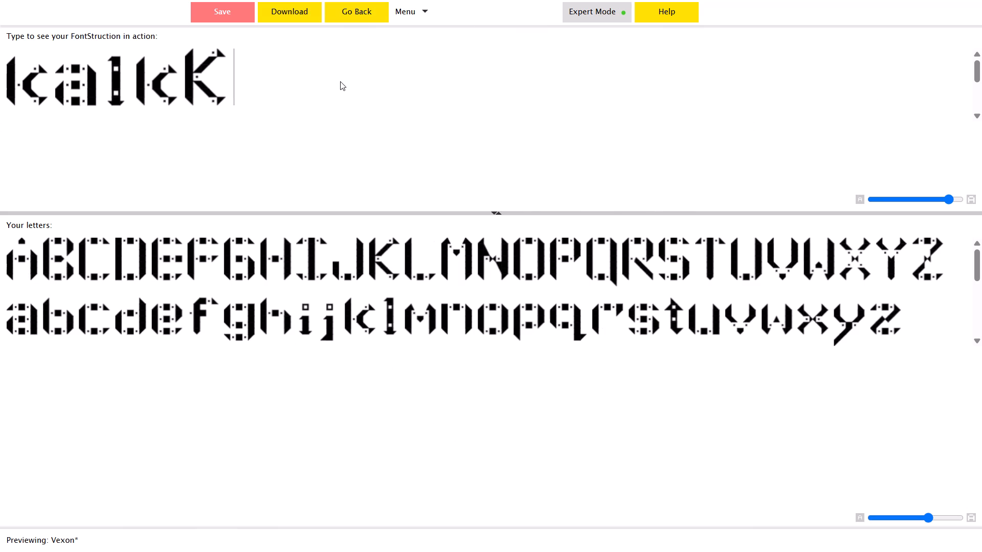
key("space")
type("Jj")
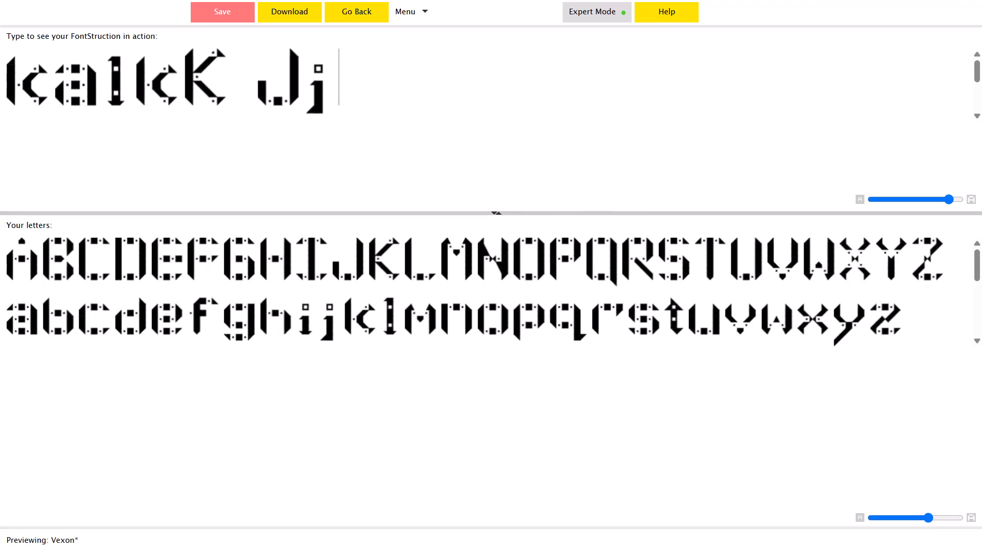
key("i")
key("BackSpace")
key("s")
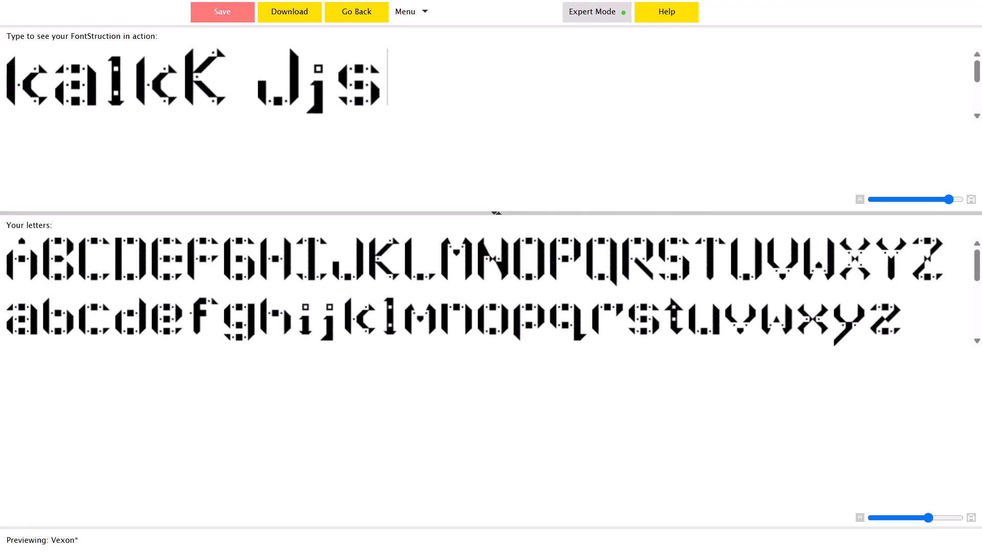
key("BackSpace")
key("BackSpace")
key("s")
key("BackSpace")
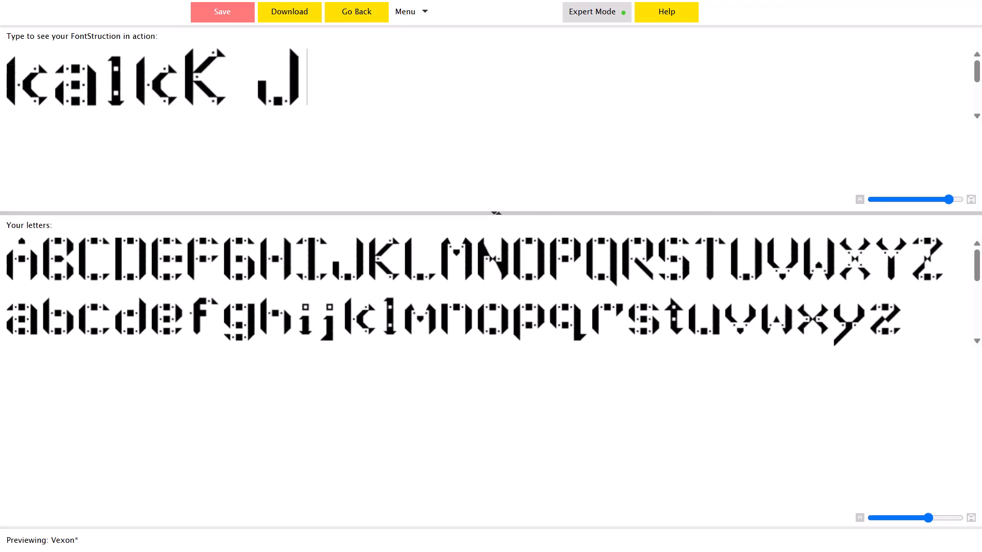
key("BackSpace")
type("aaaa")
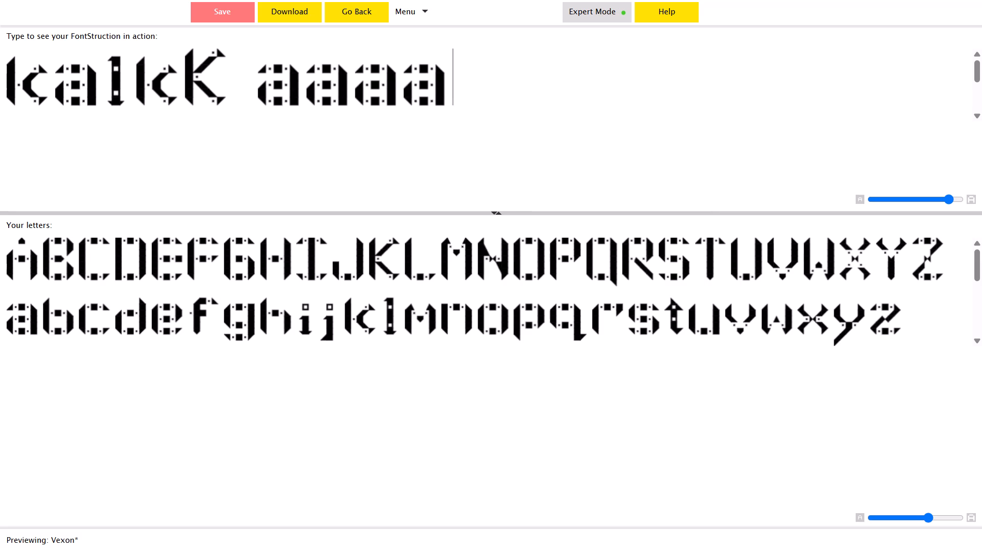
key("j")
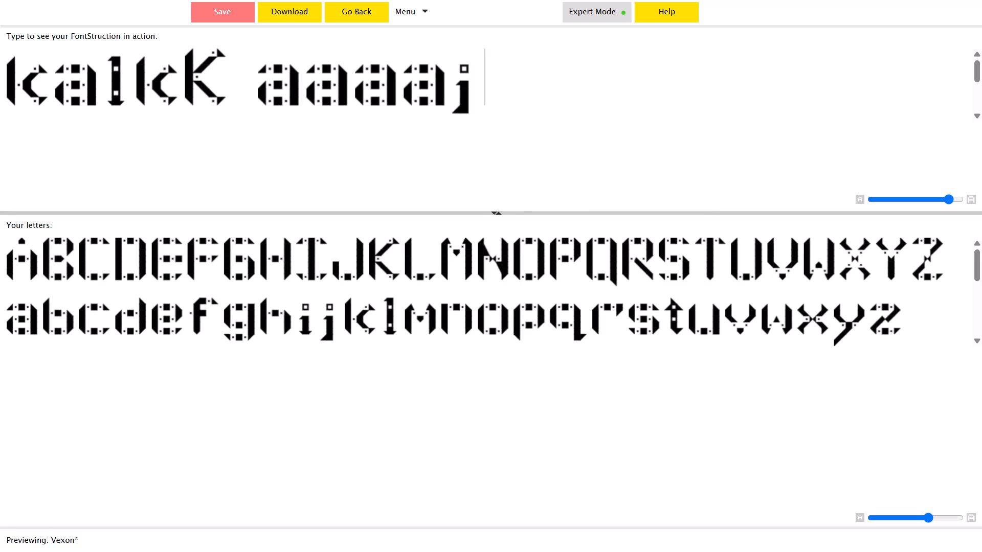
key("o")
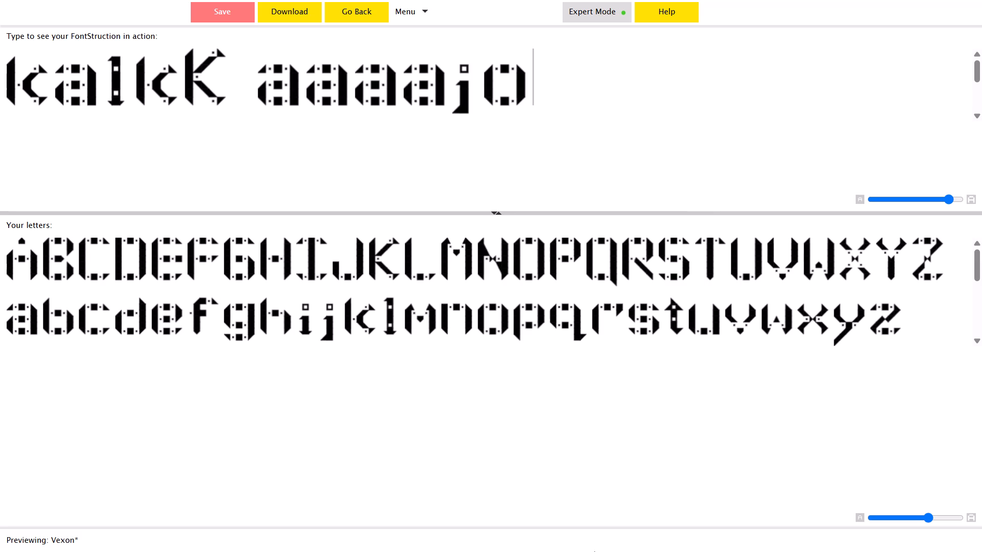
left_click(358, 5)
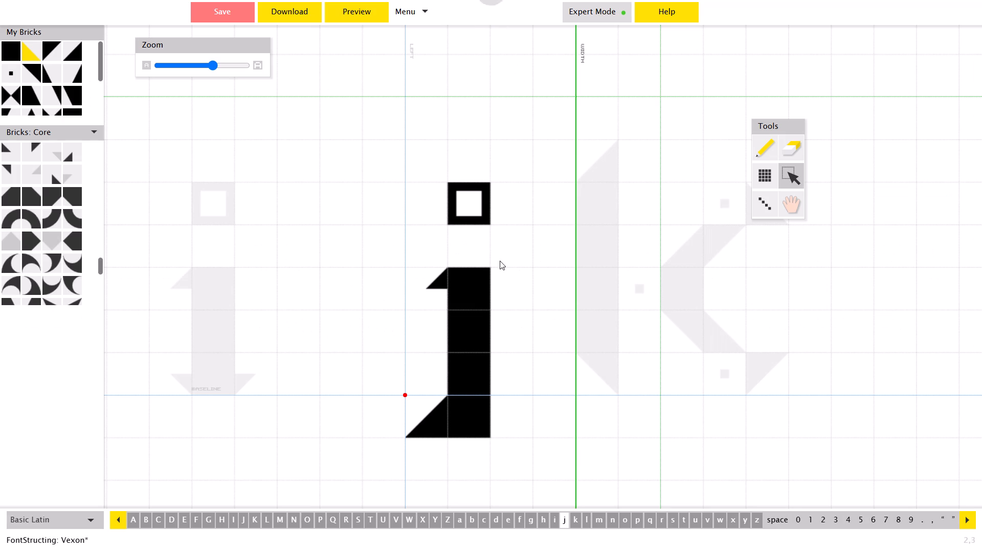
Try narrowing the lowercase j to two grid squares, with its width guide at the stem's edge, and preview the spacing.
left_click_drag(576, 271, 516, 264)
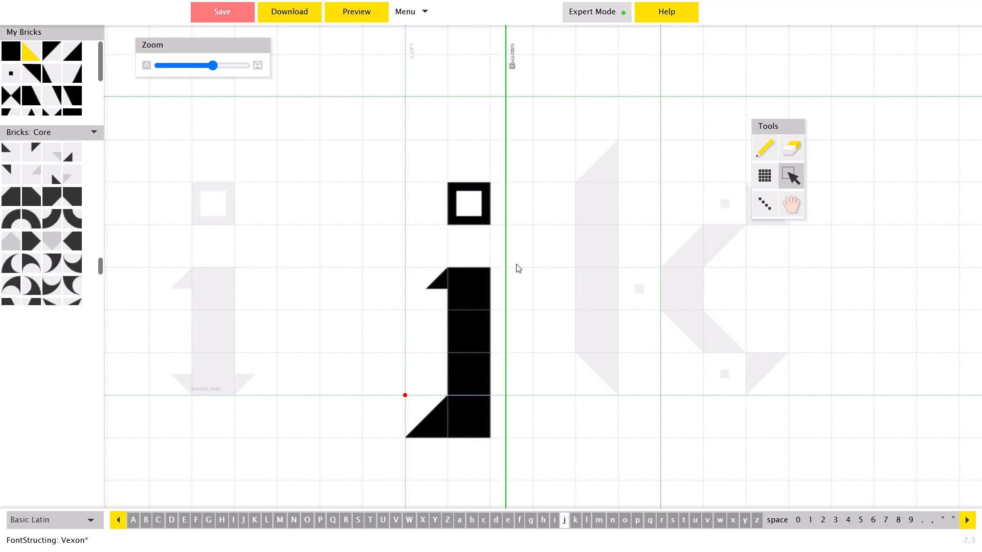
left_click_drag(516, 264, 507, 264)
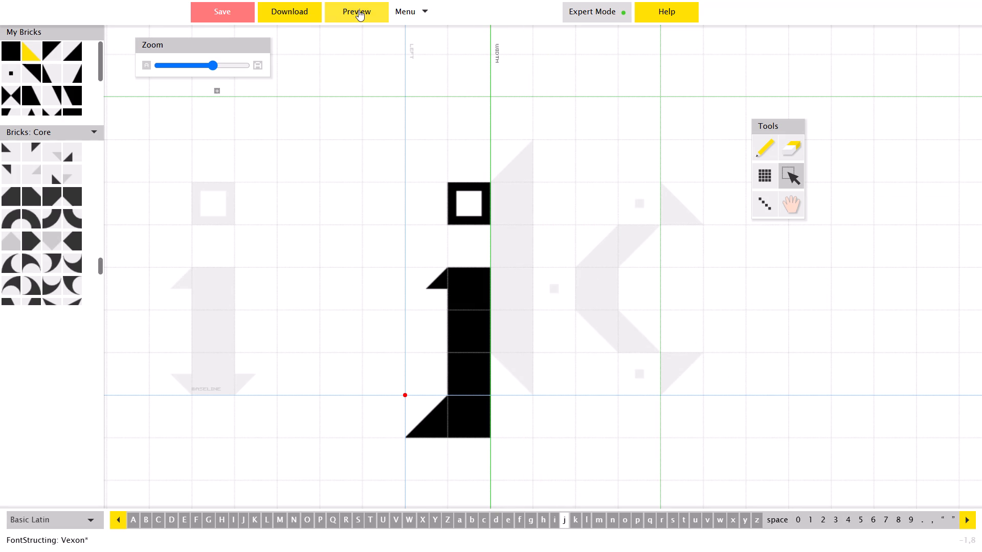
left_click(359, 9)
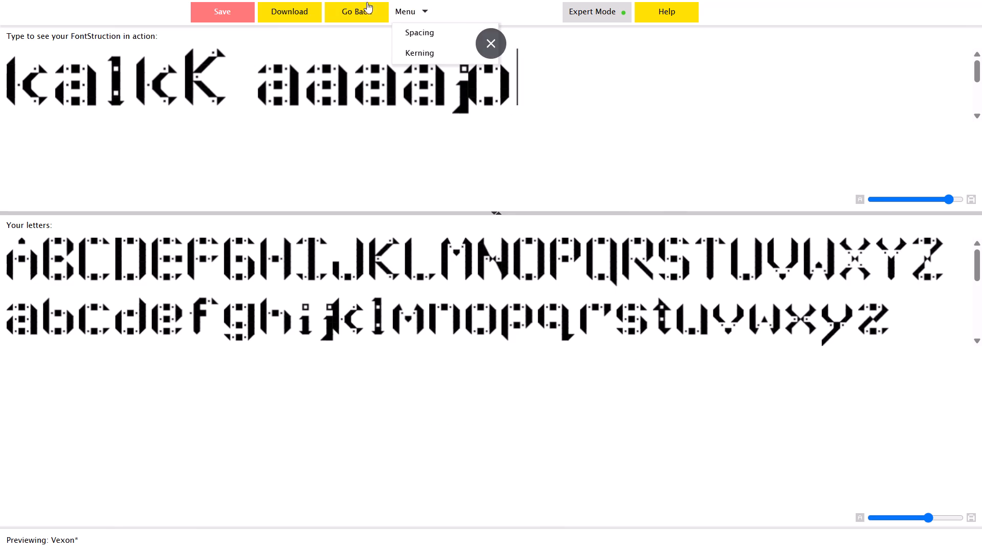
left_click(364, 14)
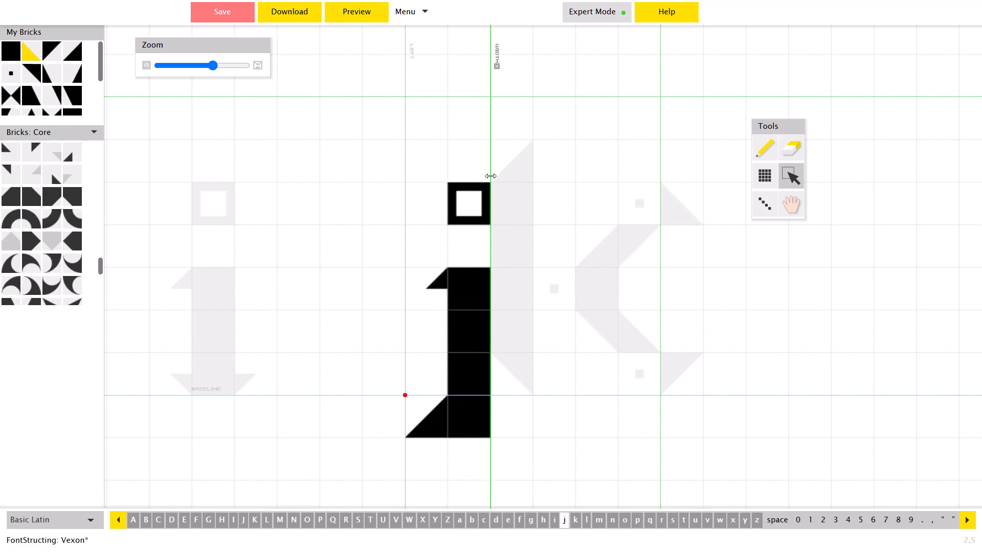
Set the lowercase j's width guide to three grid squares from the left guide and check its spacing in the preview.
left_click_drag(489, 166, 576, 179)
left_click(361, 14)
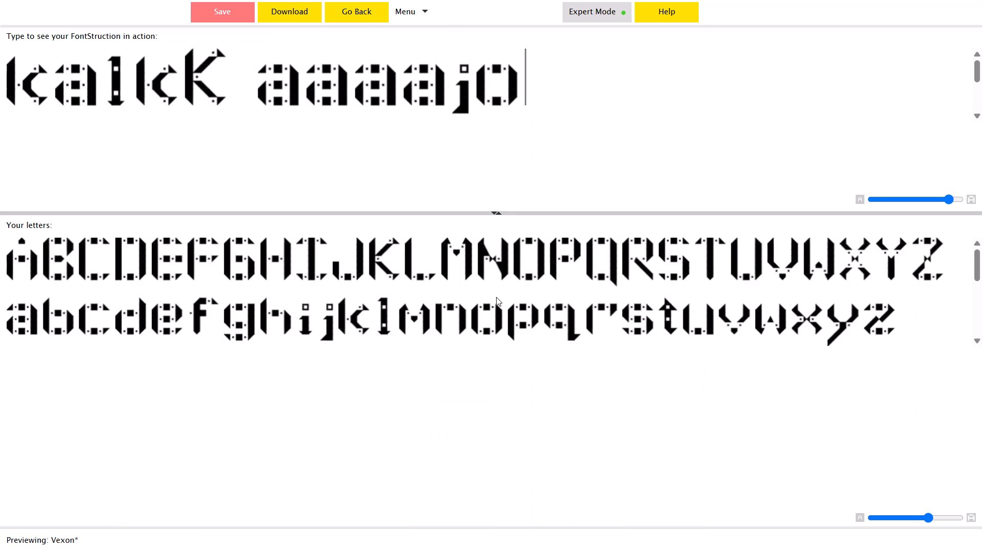
left_click(356, 11)
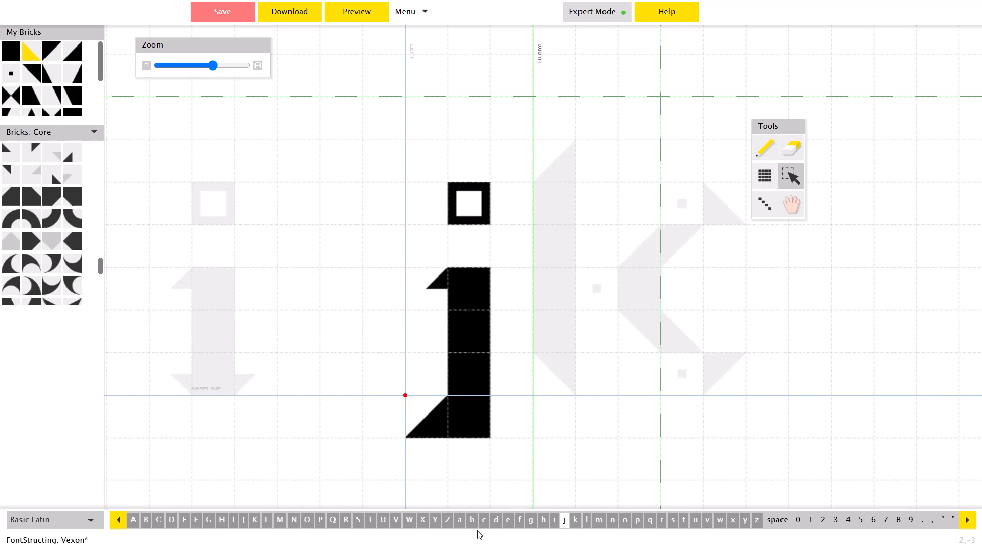
Compare the lowercase a, j and i, and preview the i's spacing by adding "ig" to the sample text.
left_click(462, 524)
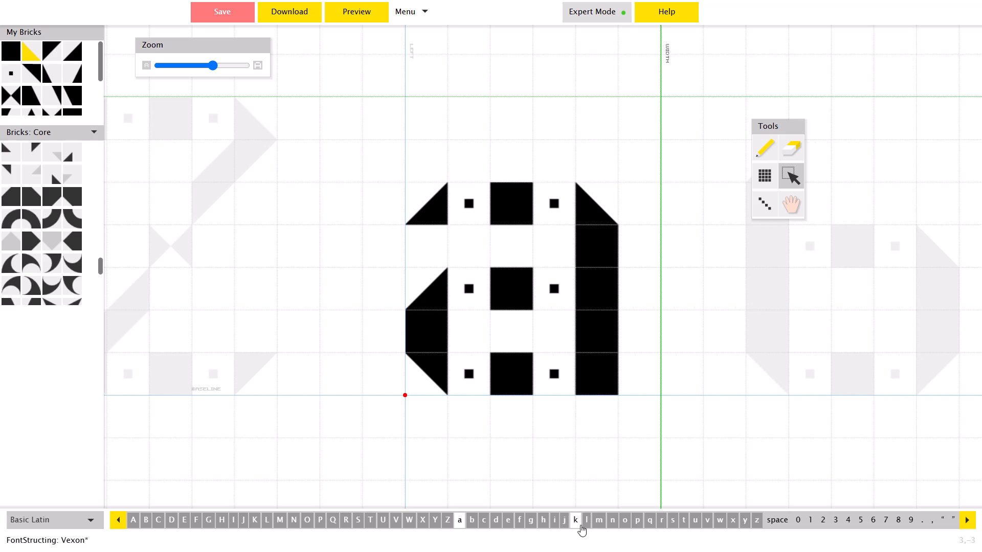
left_click(565, 520)
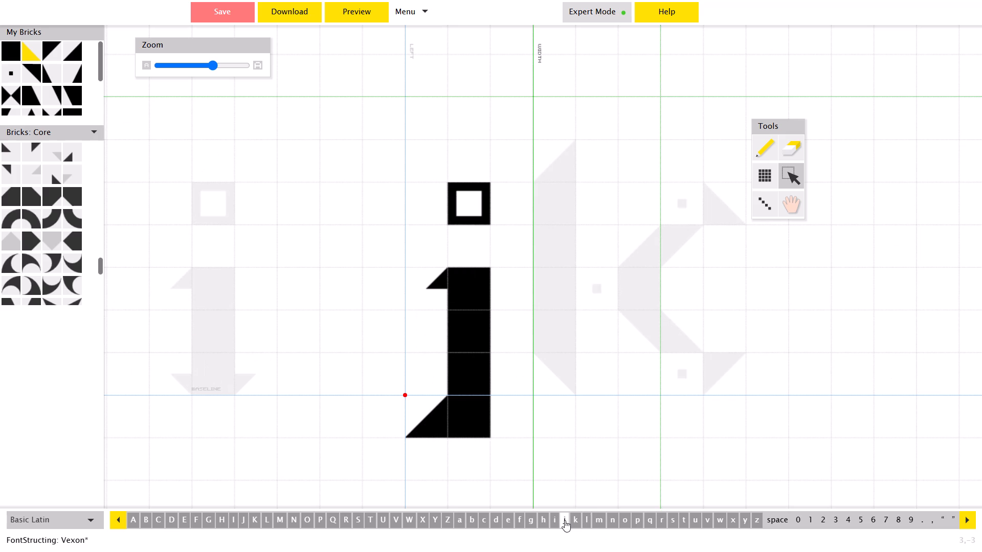
key("Left")
key("Left")
key("Right")
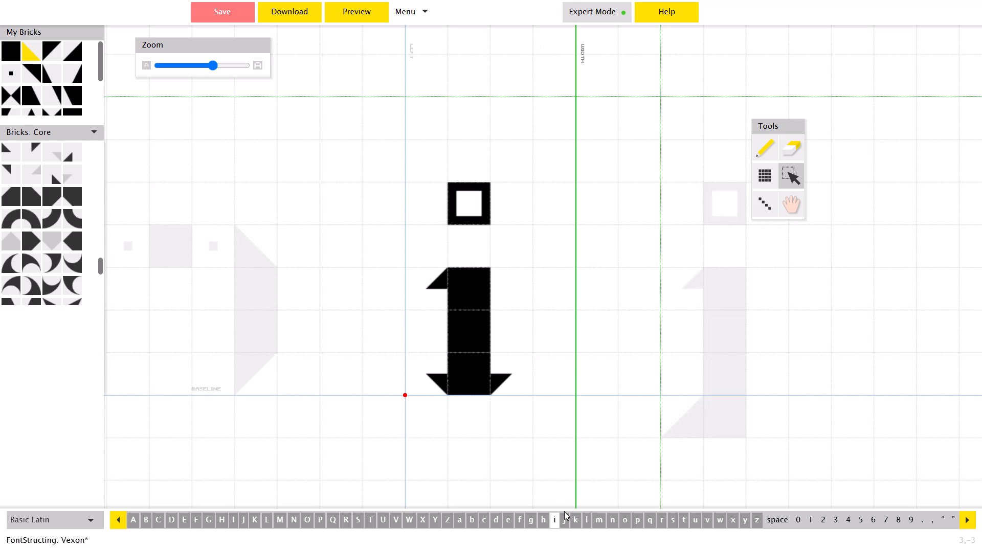
left_click(368, 19)
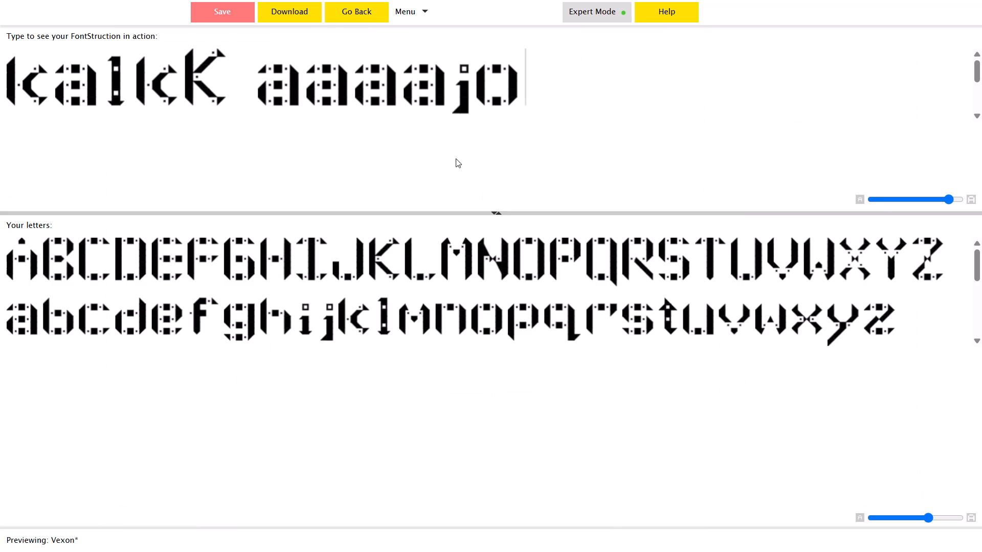
type("ig")
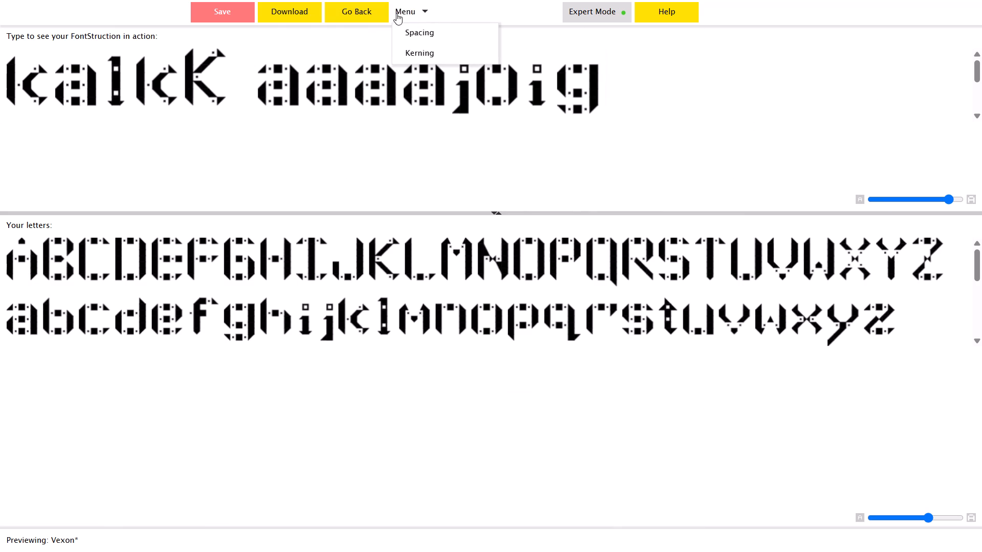
left_click(377, 13)
Set the lowercase i's width guide to three grid squares from the left guide and check its spacing in the preview.
left_click_drag(576, 239, 556, 236)
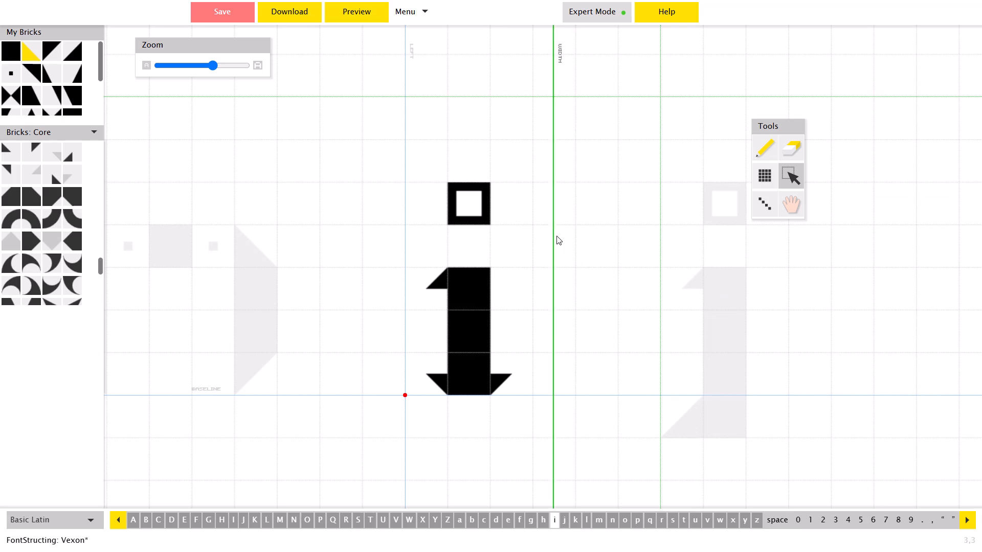
left_click_drag(556, 236, 544, 235)
left_click(539, 234)
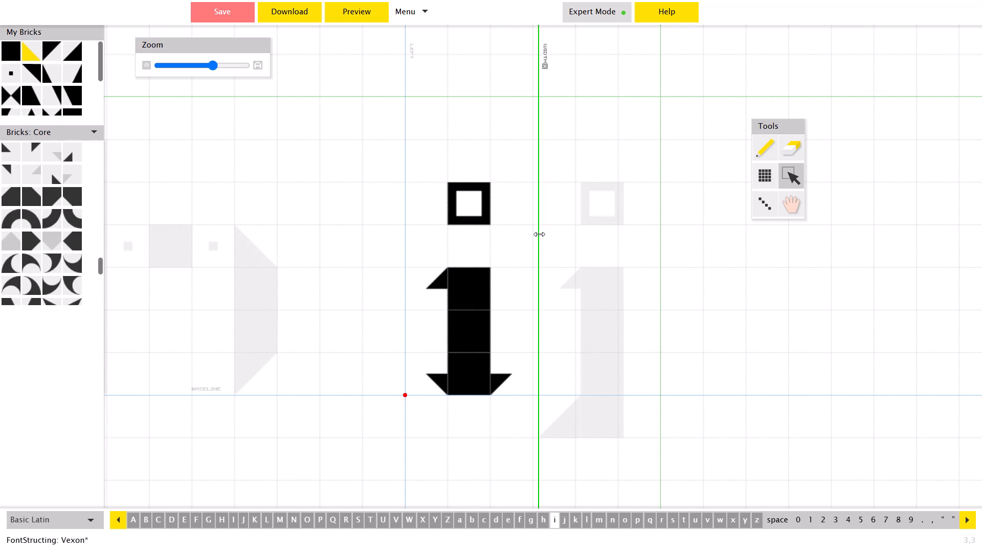
left_click(362, 16)
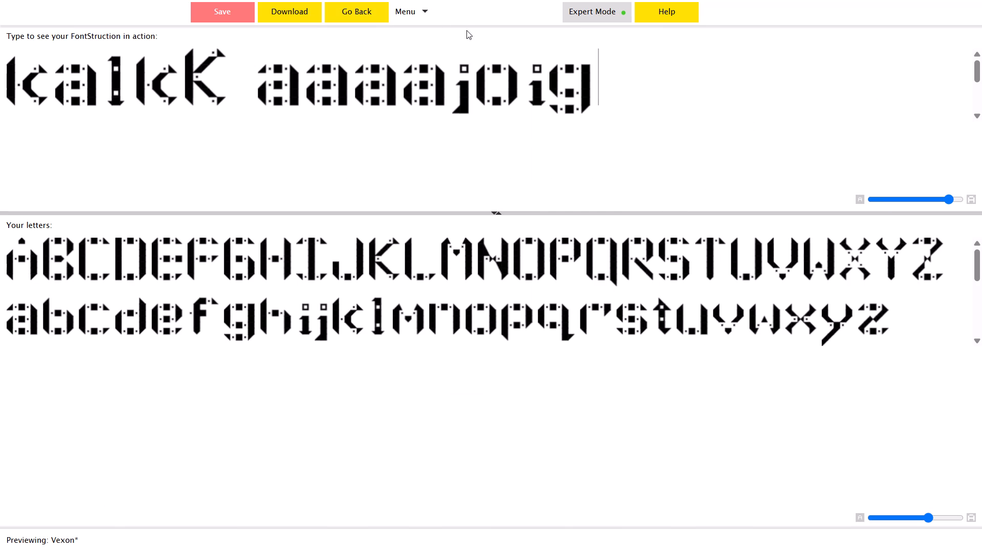
Preview the narrowed i beside t and l, adding "til" to the sample, replacing it with "till", and ending with "Till".
type("ti")
key("l")
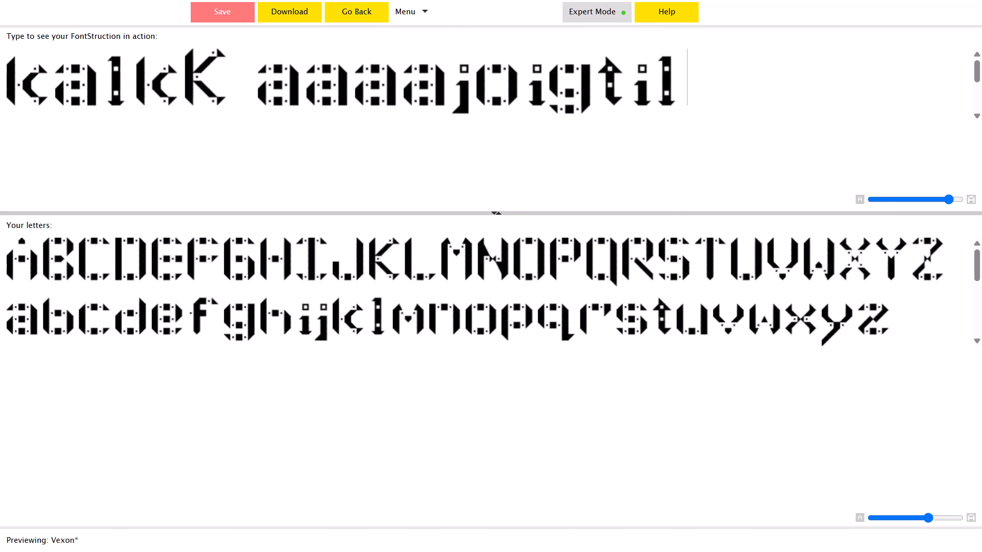
key("BackSpace")
key("BackSpace")
key("BackSpace")
key("BackSpace")
key("BackSpace")
key("BackSpace")
key("BackSpace")
key("BackSpace")
key("BackSpace")
key("BackSpace")
key("BackSpace")
key("BackSpace")
key("BackSpace")
key("BackSpace")
key("BackSpace")
key("BackSpace")
key("BackSpace")
key("BackSpace")
key("BackSpace")
key("BackSpace")
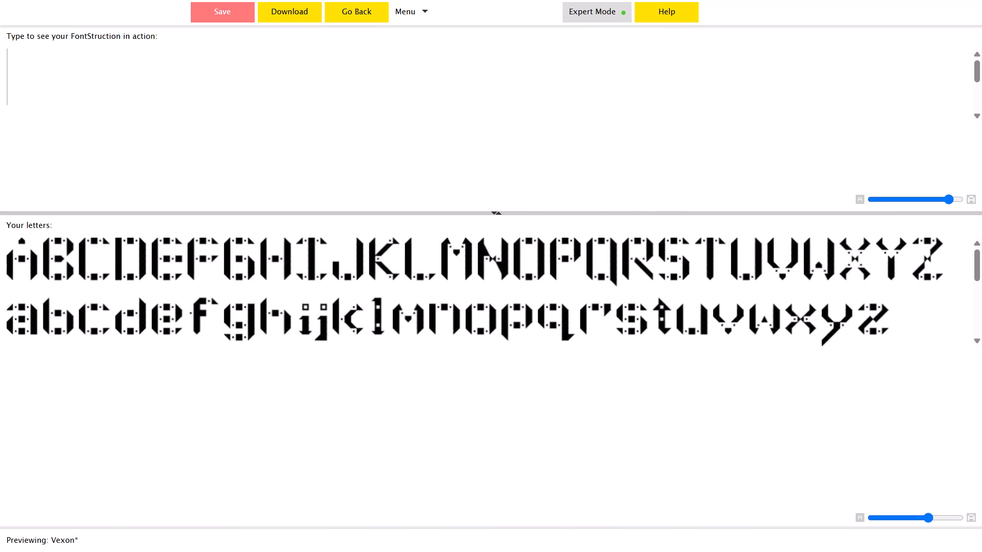
type("ti")
type("ll")
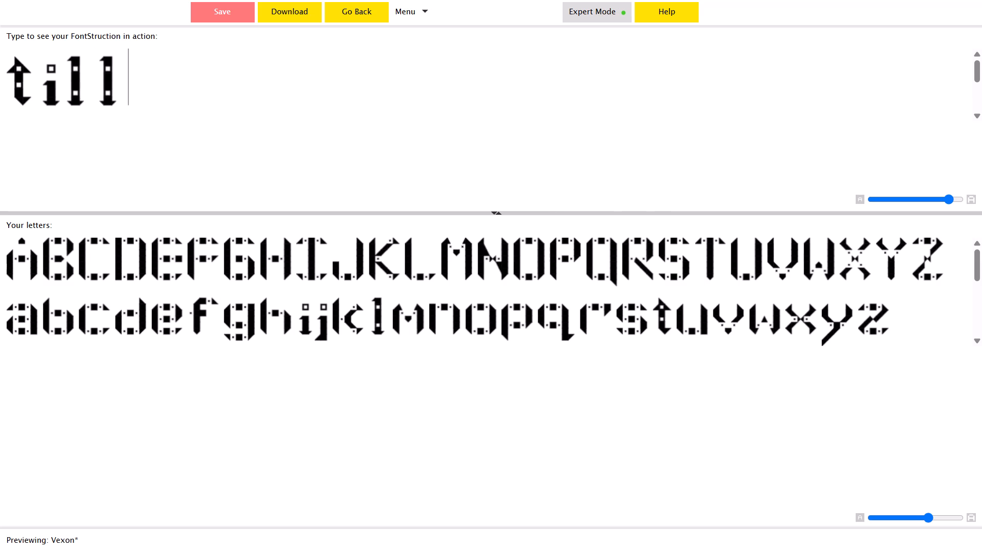
key("BackSpace")
key("BackSpace")
key("BackSpace")
key("BackSpace")
key("BackSpace")
type("Till")
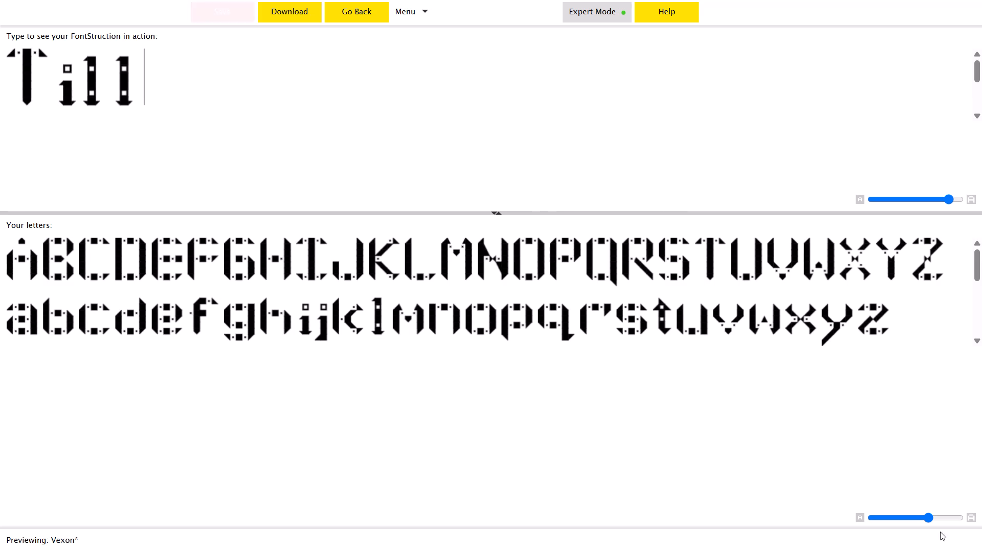
Save the Vexon font and return to the glyph editor.
left_click(212, 18)
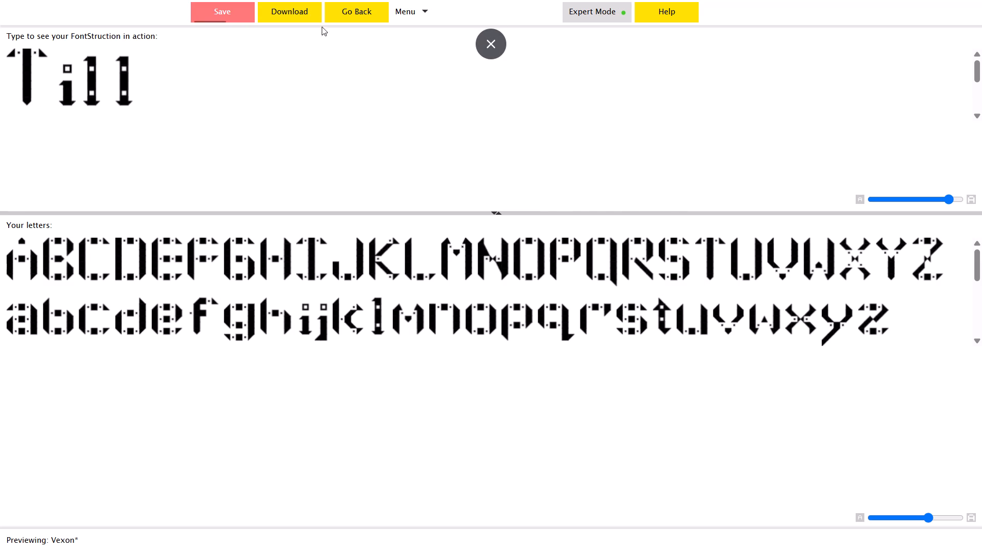
left_click(356, 20)
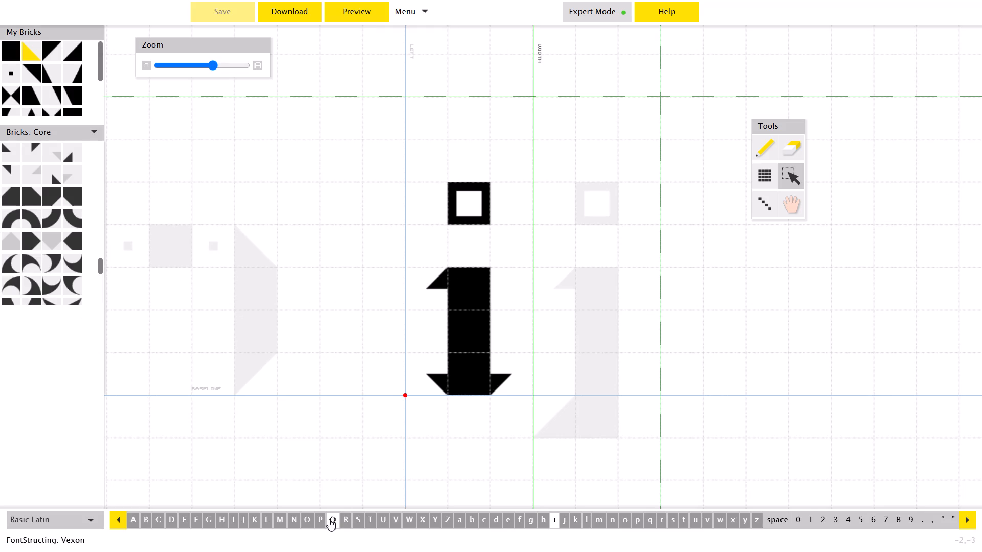
Review the glyphs from uppercase Q through lowercase j and back to uppercase T, checking their shapes and width guides.
left_click(329, 519)
key("Right")
key("Right")
key("Right")
key("Right")
key("Right")
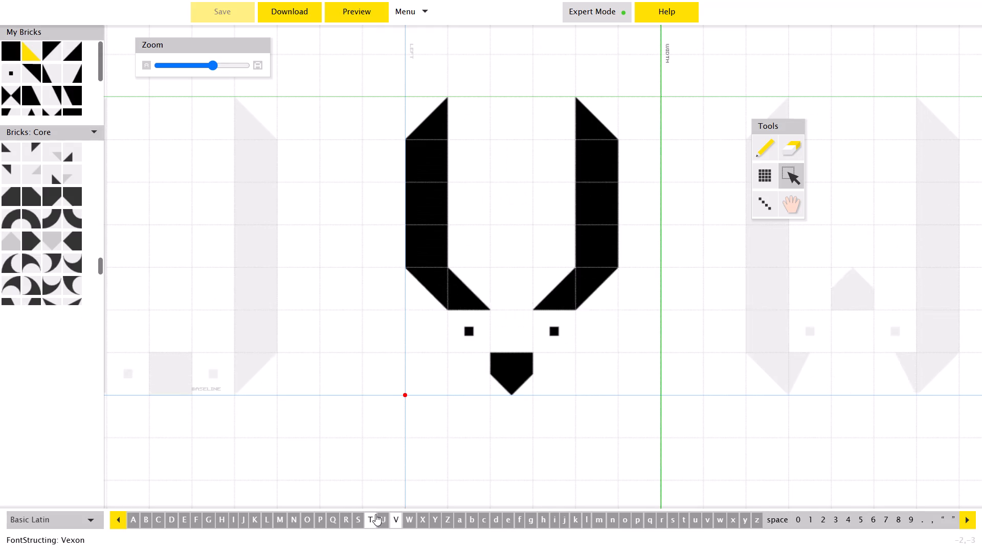
key("Right")
key("Right")
key("Right")
key("Right")
key("Right")
key("Right")
key("Right")
key("Right")
key("Right")
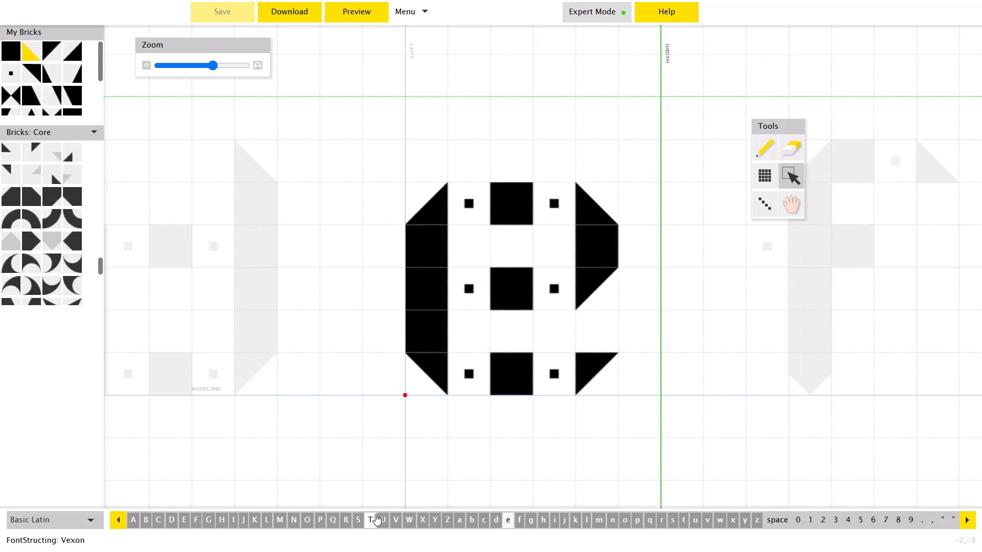
key("Right")
key("Right")
key("Right")
key("Right")
key("Right")
key("Left")
key("Left")
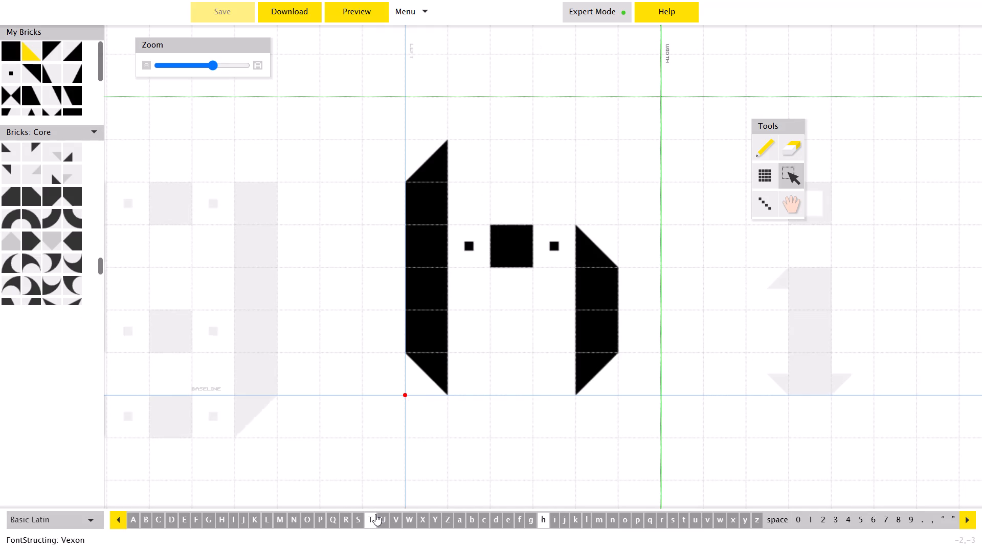
key("Left")
key("Left")
key("Left")
key("Left")
key("Left")
key("Left")
key("Left")
key("Left")
key("Left")
key("Left")
key("Left")
key("Left")
key("Left")
key("Left")
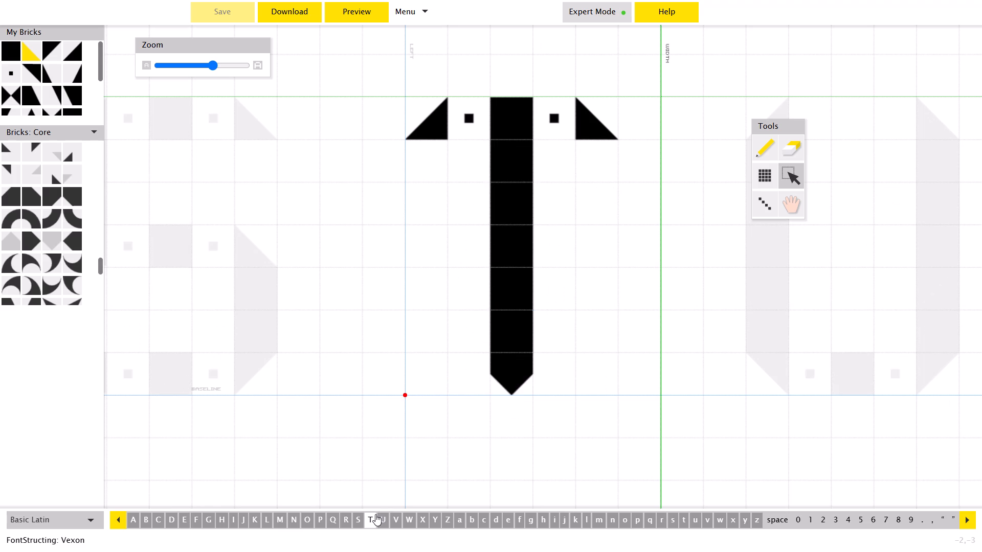
Review the glyphs from uppercase S through lowercase r, ending on the lowercase q to examine its width guide.
key("Left")
key("Right")
key("Left")
key("Right")
key("Right")
key("Right")
key("Right")
key("Right")
key("Right")
key("Right")
key("Right")
key("Right")
key("Right")
key("Right")
key("Right")
key("Right")
key("Right")
key("Right")
key("Right")
key("Right")
key("Right")
key("Right")
key("Right")
key("Right")
key("Right")
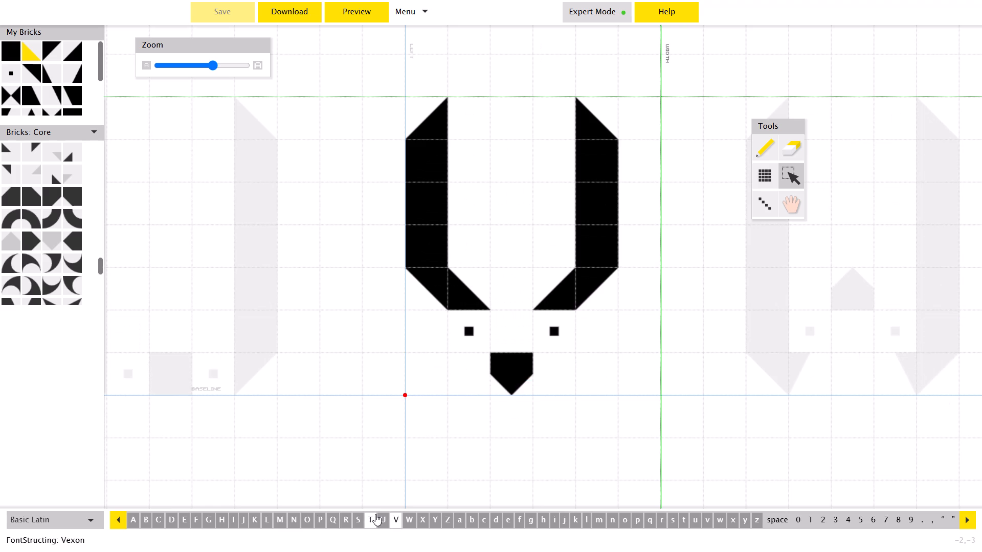
key("Left")
key("Left")
key("Left")
key("Right")
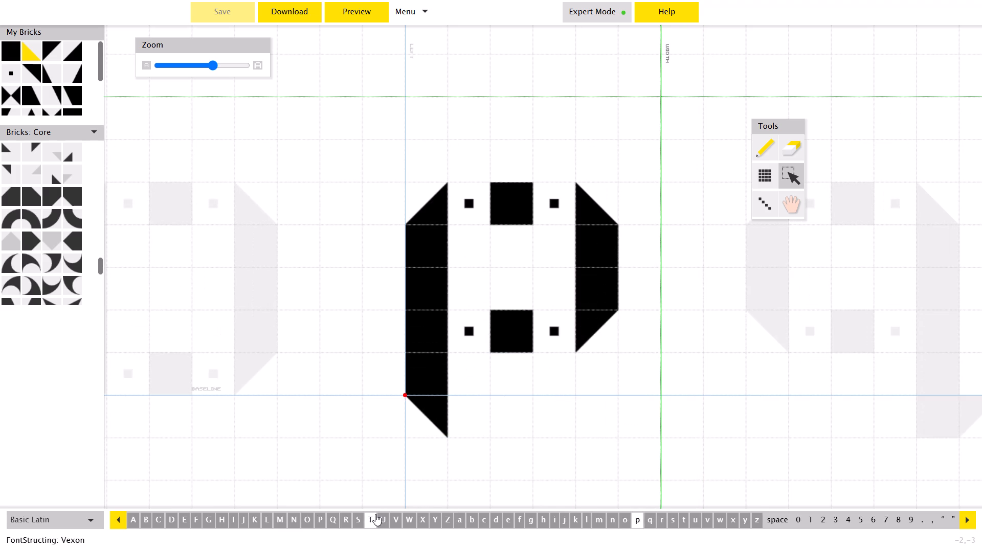
key("Right")
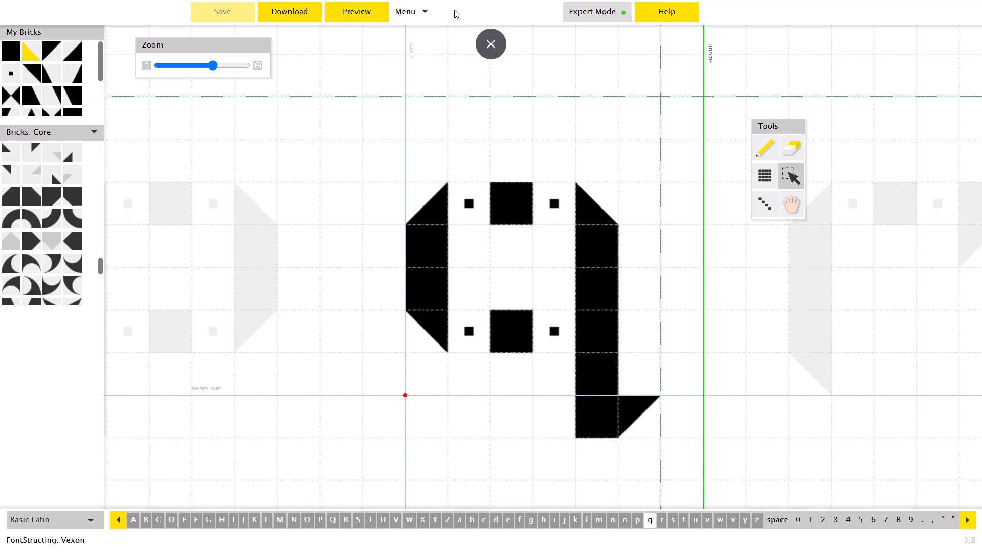
Preview the lowercase q's spacing with the sample "qQddsfsf", clear the sample text and return to the glyph editor.
left_click(389, 10)
left_click(351, 18)
left_click_drag(322, 113, 0, 84)
key("BackSpace")
key("BackSpace")
left_click(144, 96)
key("BackSpace")
key("BackSpace")
key("BackSpace")
key("BackSpace")
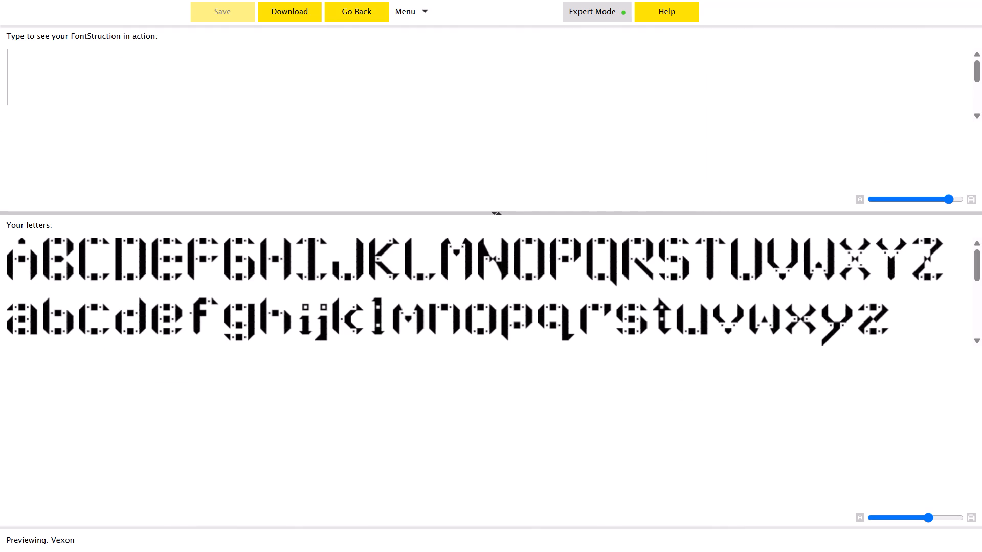
key("BackSpace")
key("BackSpace")
key("q")
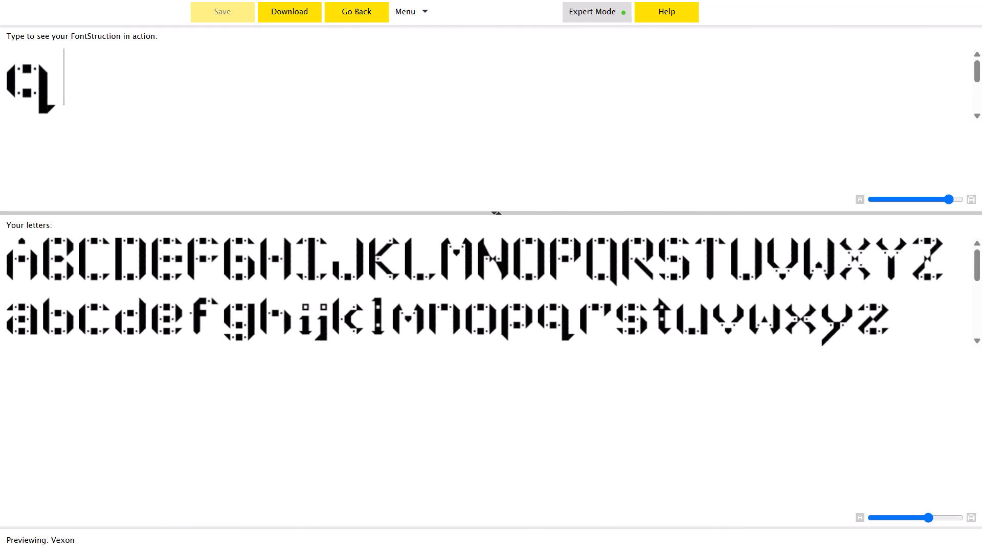
key("shift+q")
type("ddsfsf")
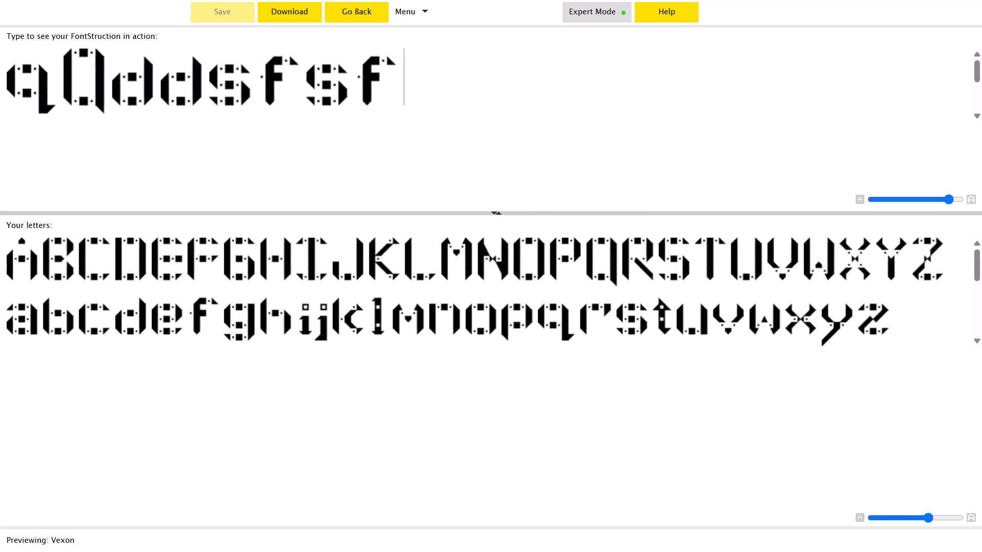
key("BackSpace")
key("BackSpace")
key("BackSpace")
key("BackSpace")
key("BackSpace")
key("BackSpace")
key("BackSpace")
key("BackSpace")
key("BackSpace")
key("BackSpace")
key("BackSpace")
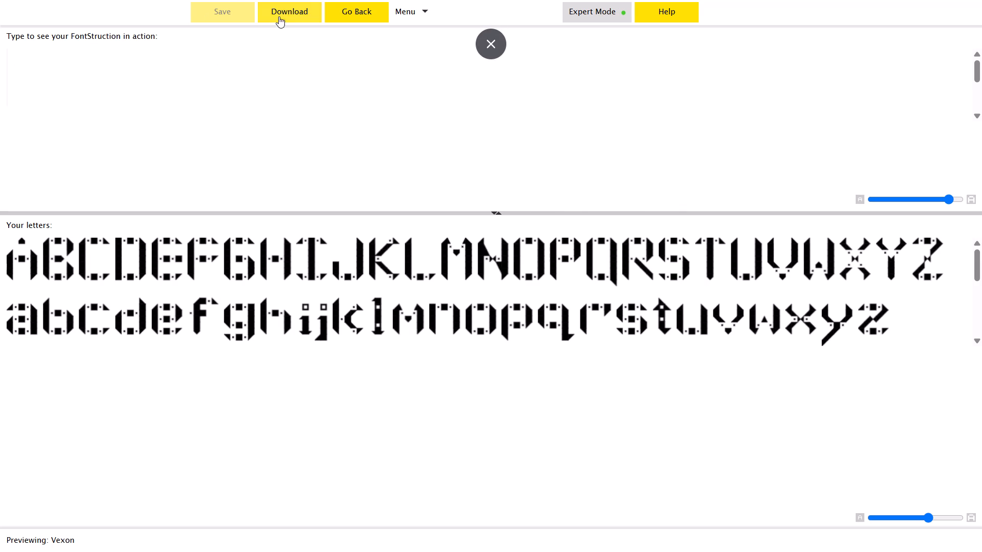
left_click(347, 18)
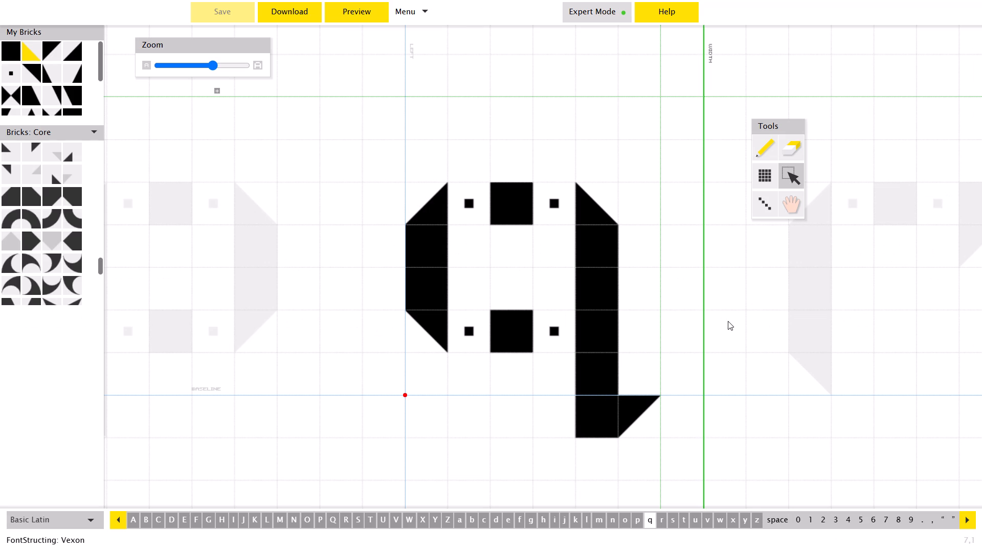
Compare the spacing of the lowercase r, s, t and u by switching between neighbouring glyphs, ending on the t.
key("Right")
key("Right")
key("Left")
key("Right")
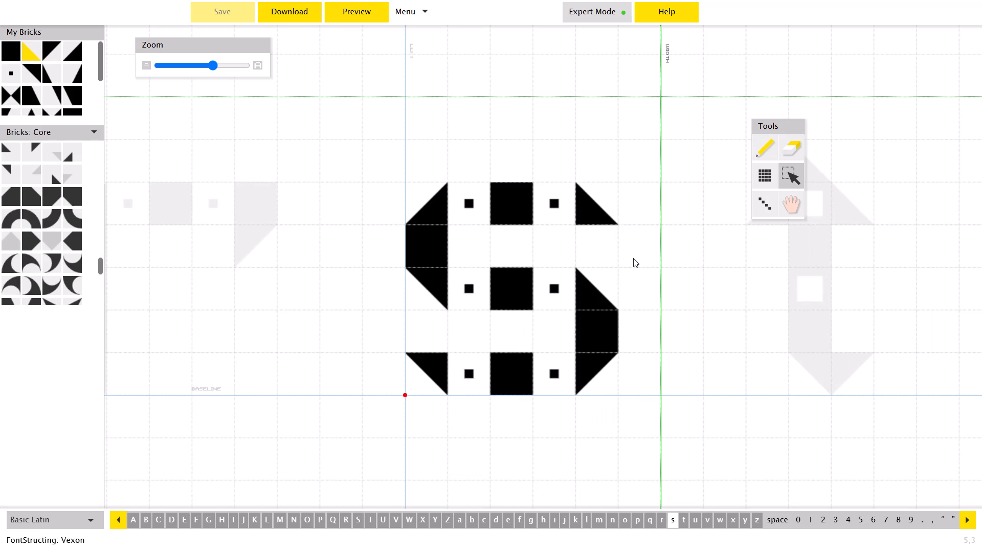
key("Right")
key("Left")
key("Right")
key("Right")
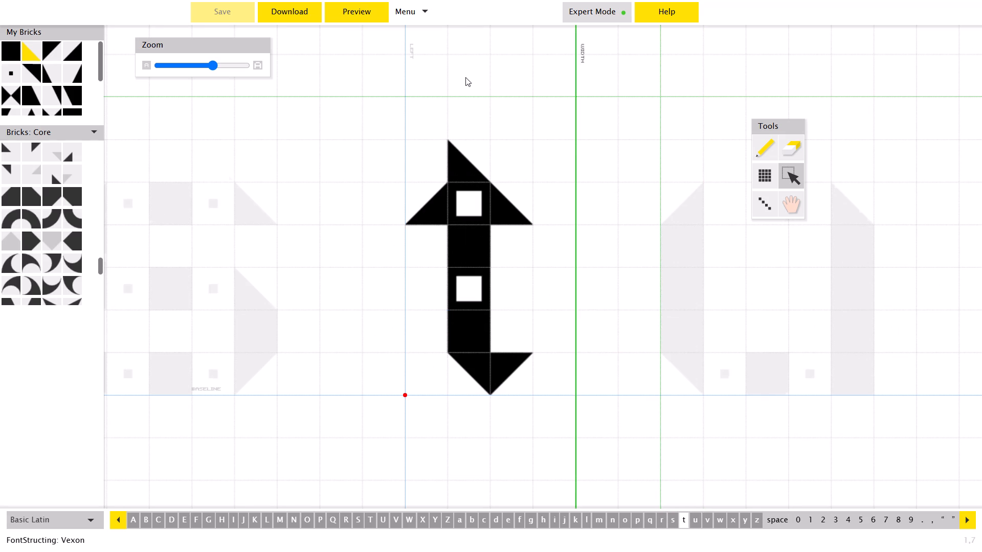
key("Left")
key("Left")
key("Right")
key("Right")
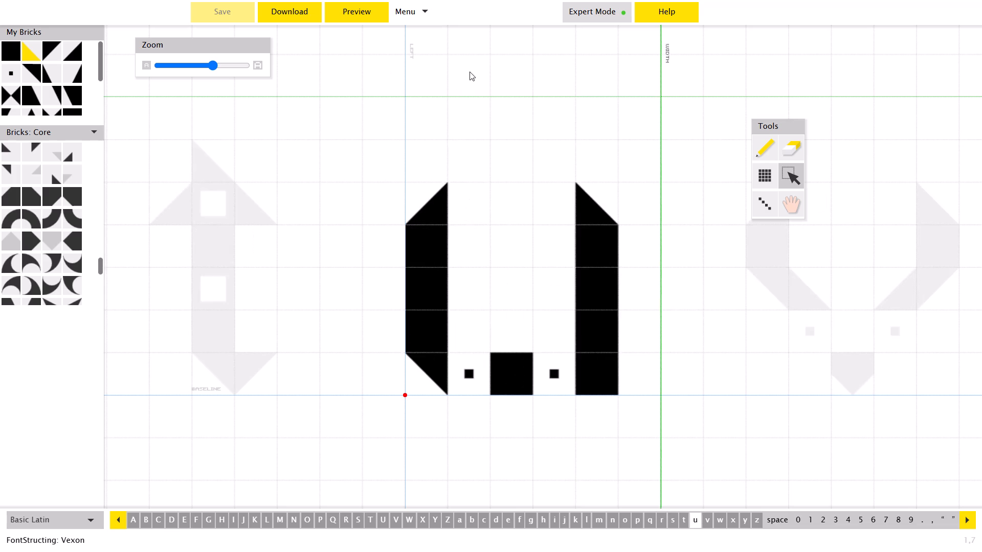
key("Left")
key("Right")
key("Left")
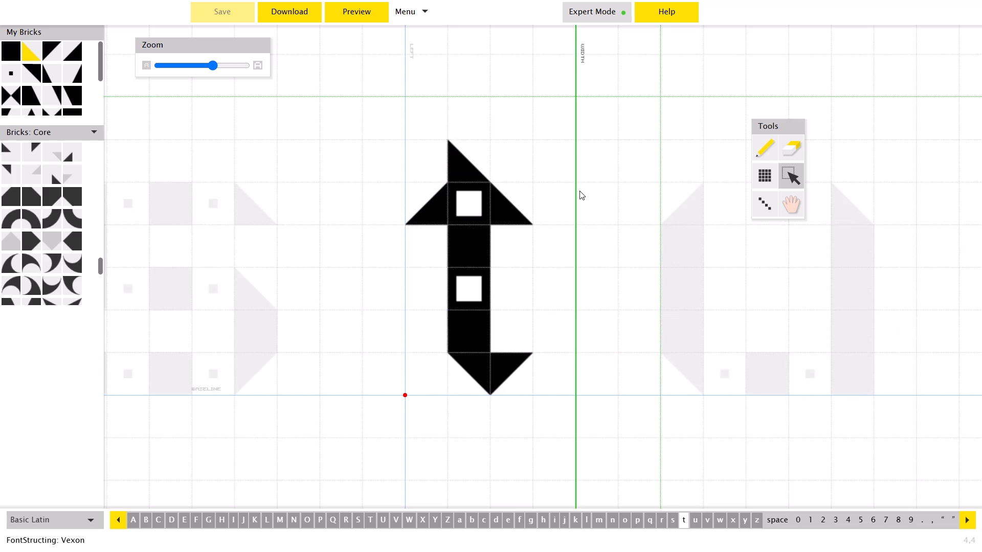
Review the glyphs from lowercase t back to h and forward to l, comparing the width guides of i and j.
key("Left")
key("Left")
key("Left")
key("Left")
key("Left")
key("Left")
key("Left")
key("Left")
key("Left")
key("Left")
key("Left")
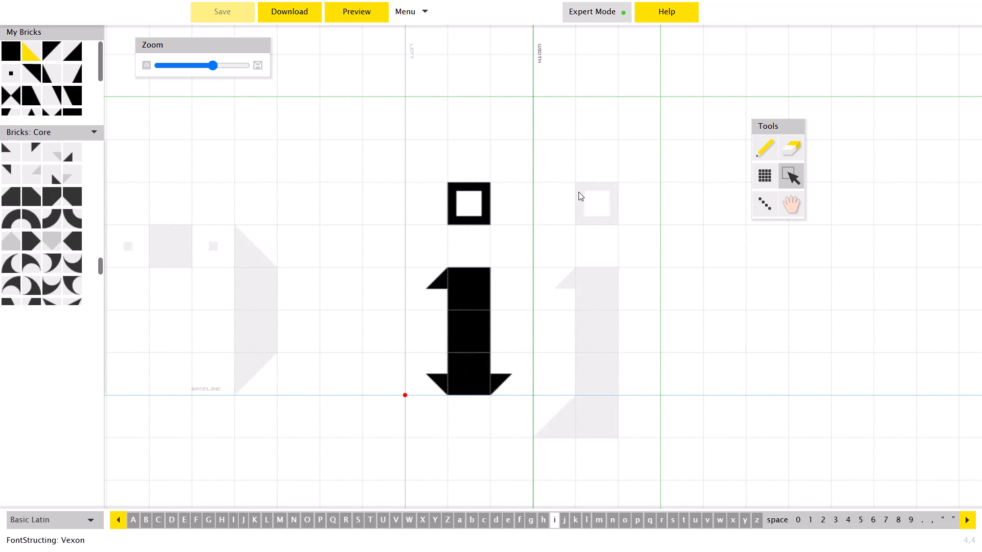
key("Left")
key("Right")
key("Right")
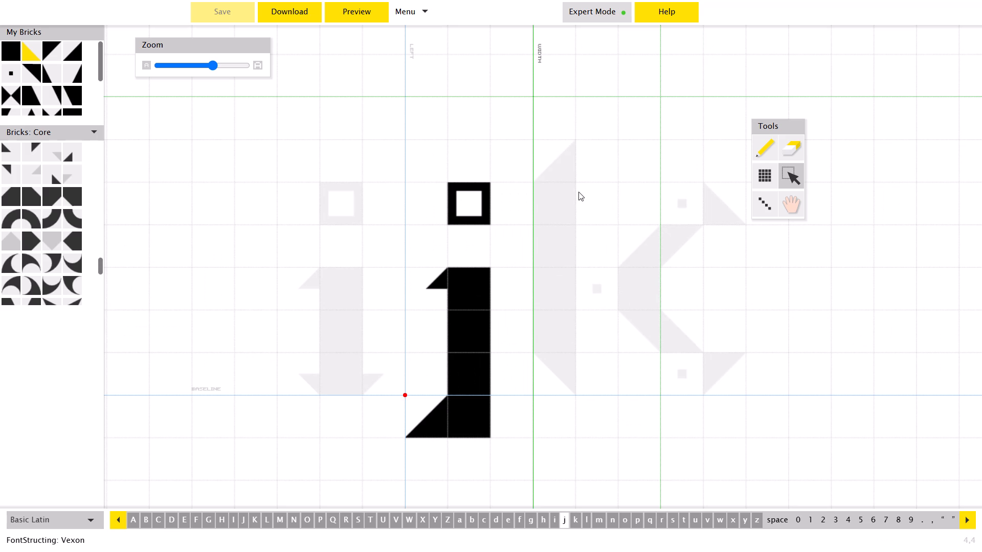
key("Left")
key("Right")
key("Left")
key("Right")
key("Right")
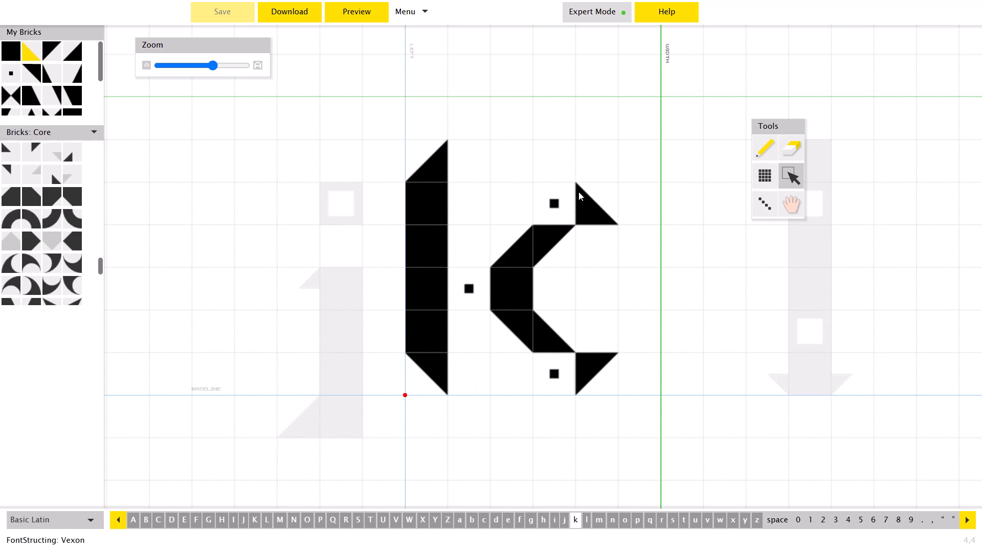
key("Right")
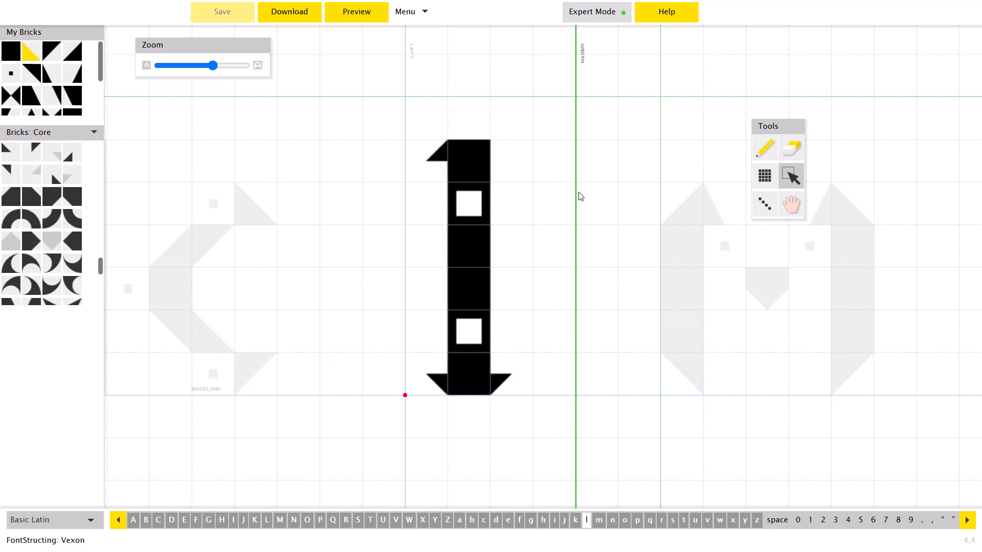
Preview the spacing of the lowercase q, o and l with the sample "qoll", then clear the sample text.
left_click(368, 6)
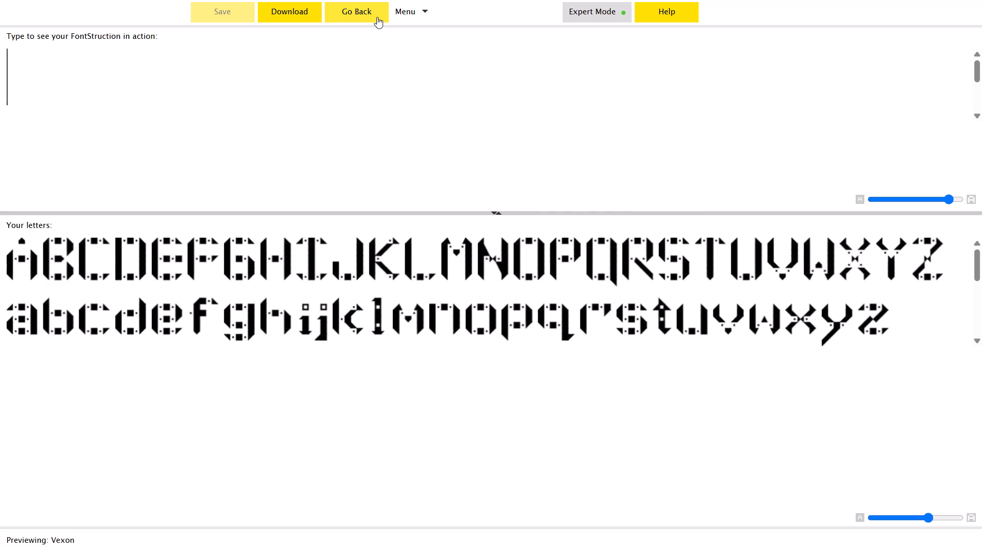
left_click(315, 74)
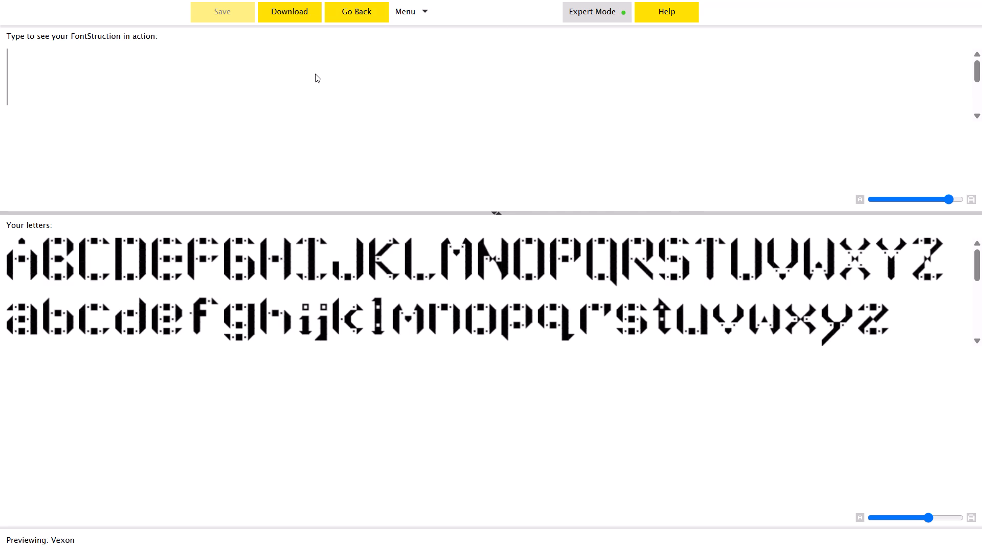
key("q")
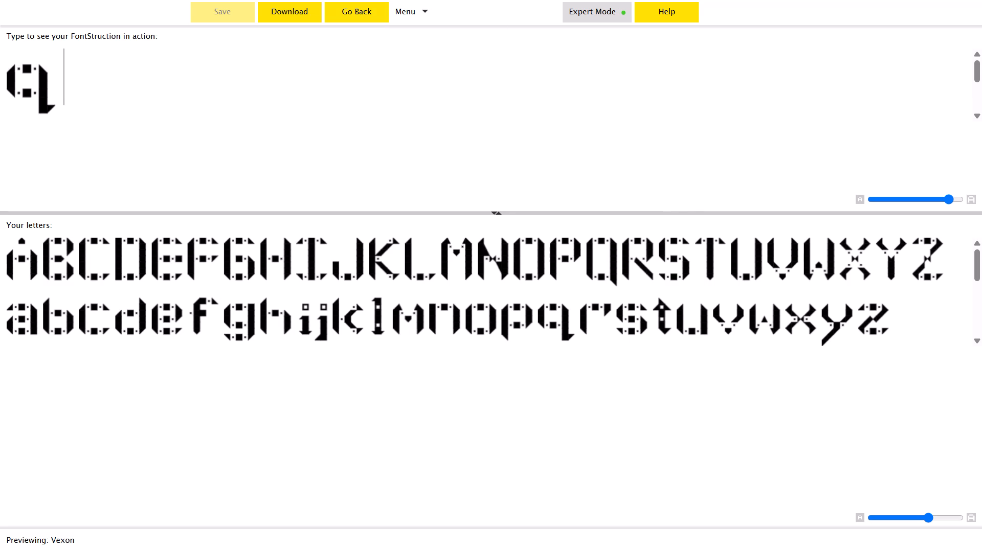
key("s")
key("BackSpace")
key("o")
type("ll")
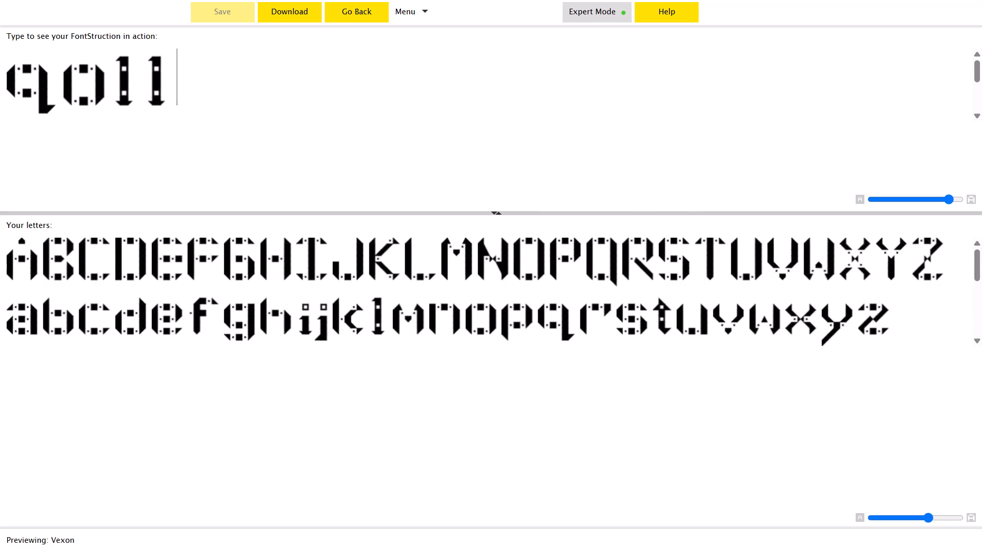
key("BackSpace")
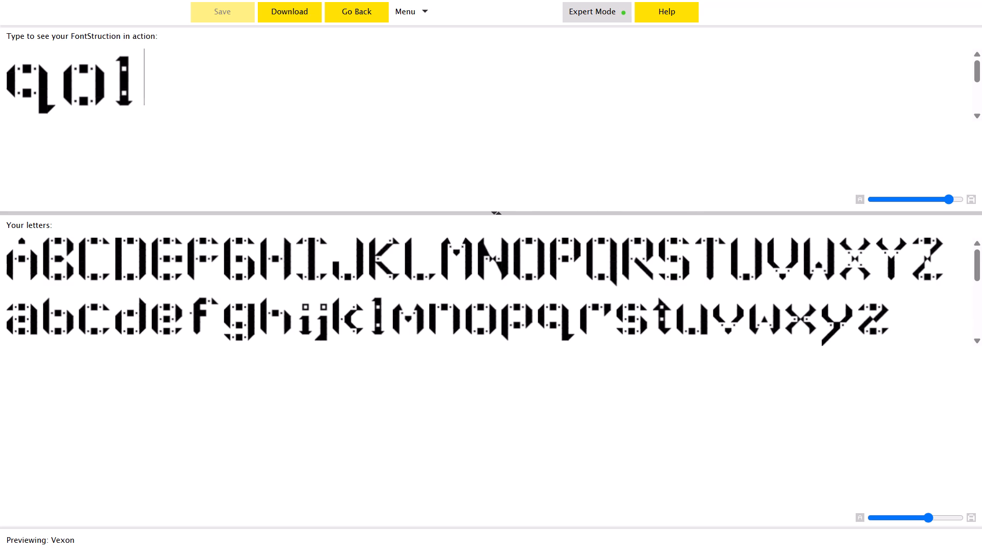
key("BackSpace")
key("BackSpace")
key("BackSpace")
Preview the uppercase Q against lowercase letters with the sample "Qooll", clear the text and return to the glyph editor.
type("Qoo")
type("ll")
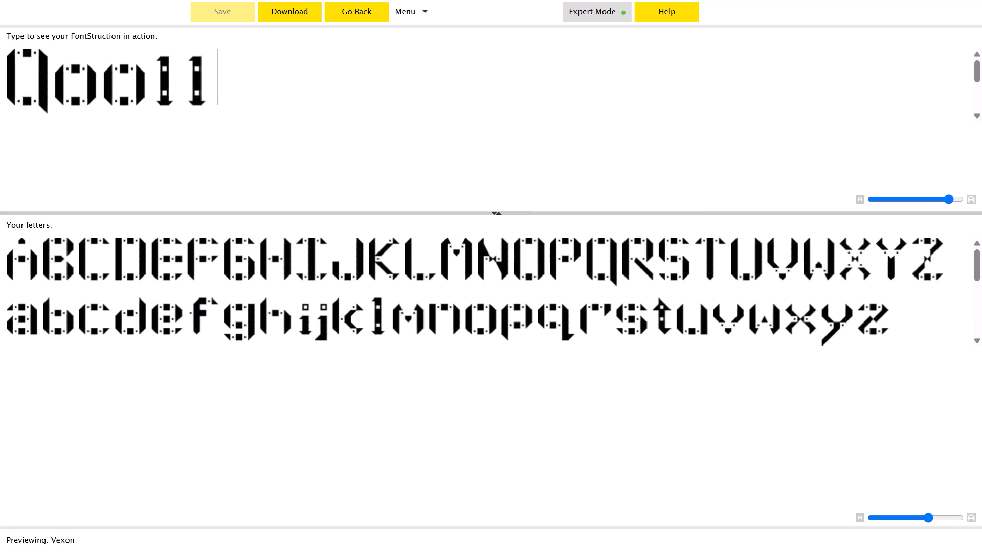
key("BackSpace")
key("BackSpace")
key("BackSpace")
key("BackSpace")
key("BackSpace")
key("BackSpace")
key("BackSpace")
key("BackSpace")
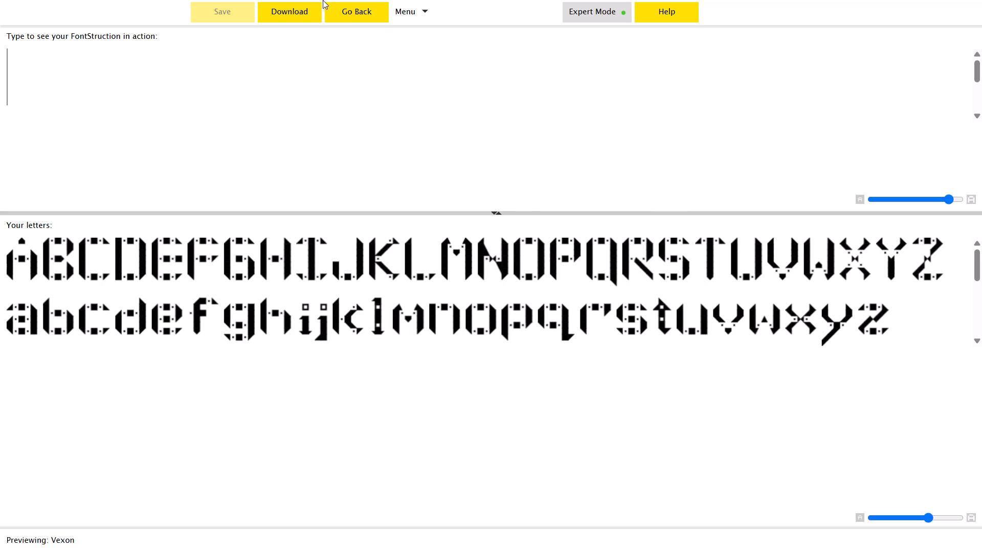
left_click(352, 11)
Review the glyphs from lowercase m through z, comparing the widths of the r and s along the way.
key("Right")
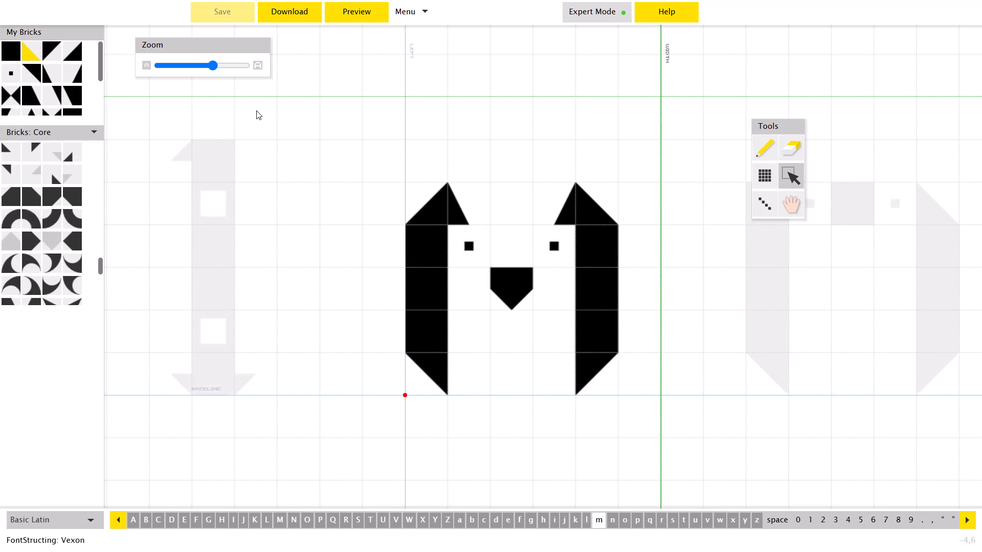
key("Right")
key("Right")
key("Right")
key("Right")
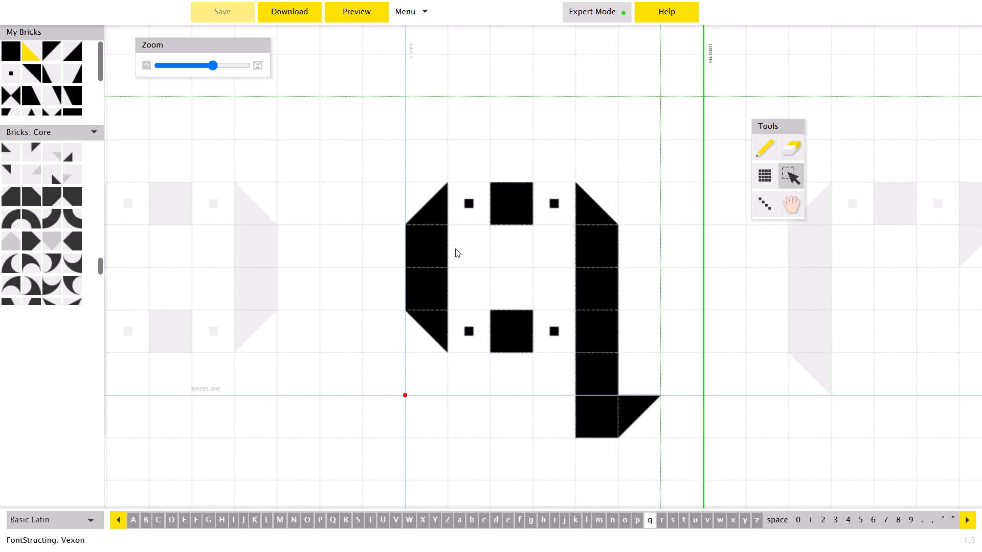
key("Right")
key("Right")
key("Right")
key("Left")
key("Left")
key("Right")
key("Left")
key("Right")
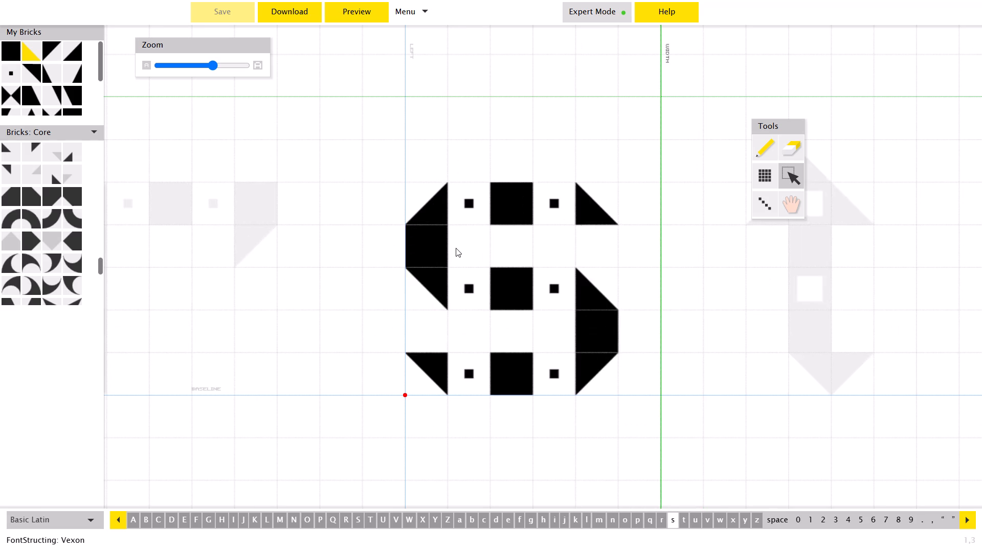
key("Right")
key("Right")
key("Right")
key("Right")
key("Right")
key("Right")
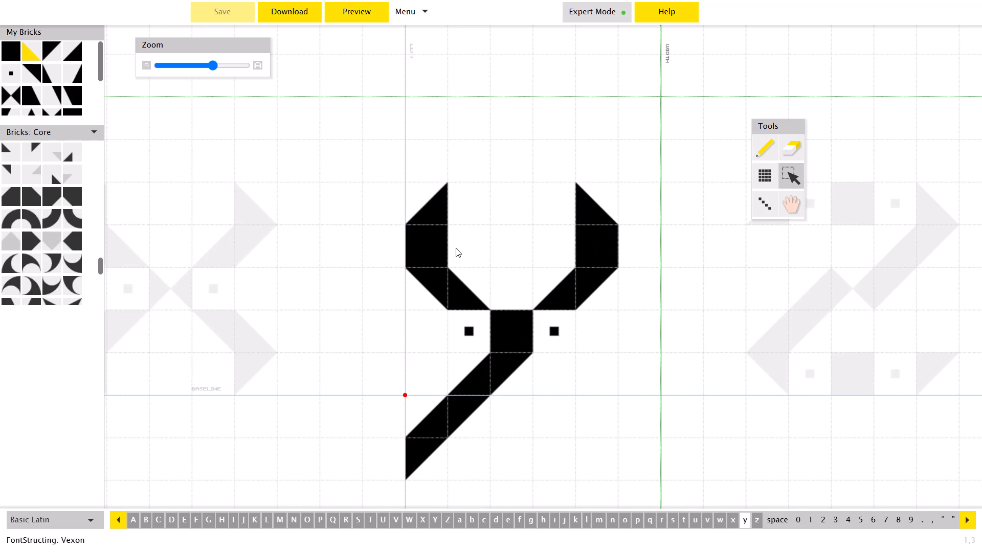
key("Right")
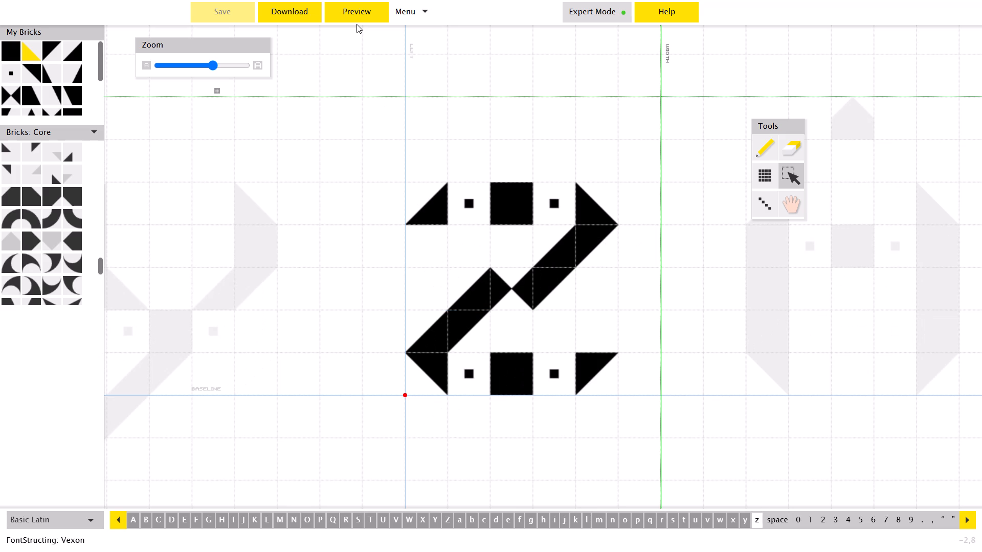
Review the glyphs from lowercase y back to h, comparing the width guides of the p and q.
key("Left")
key("Left")
key("Left")
key("Left")
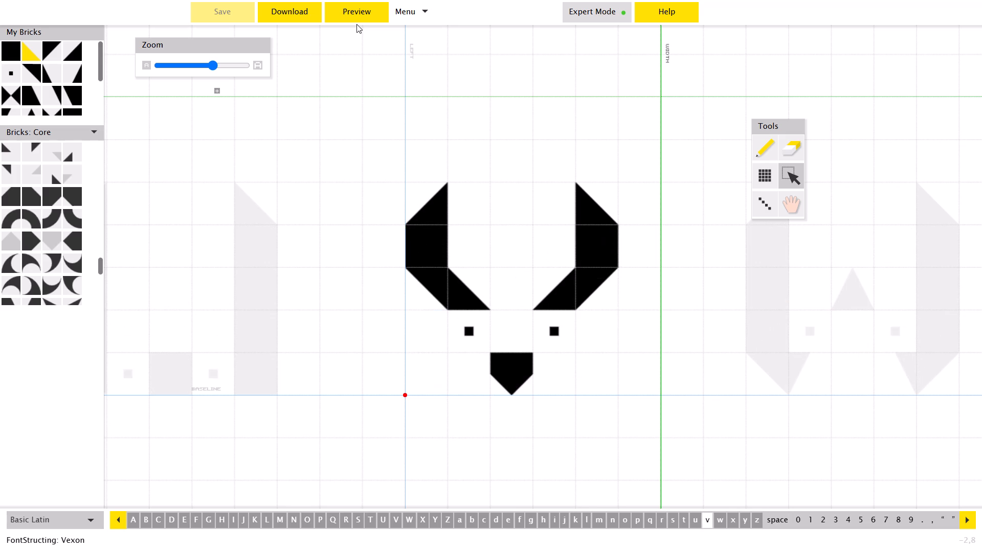
key("Left")
key("Left")
key("Left")
key("Left")
key("Left")
key("Left")
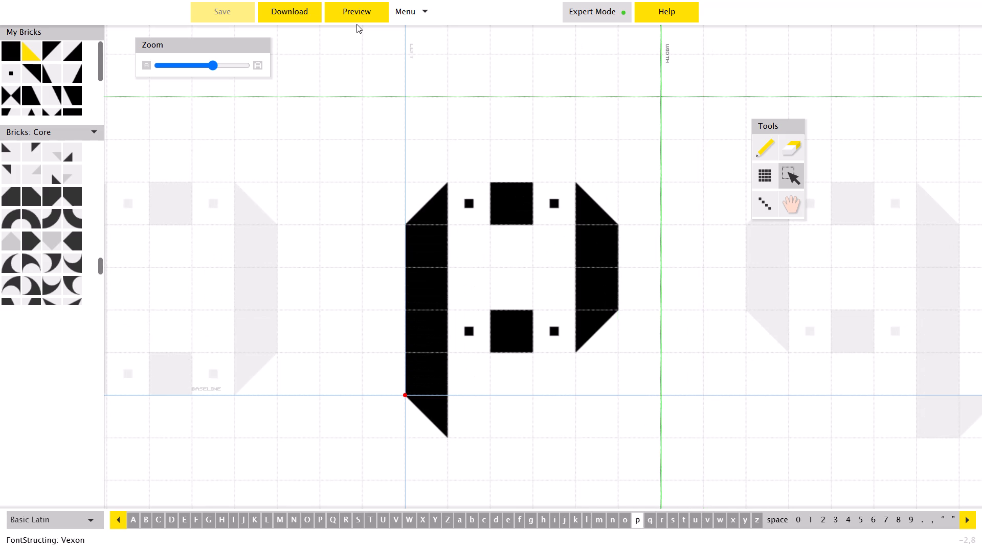
key("Right")
key("Left")
key("Right")
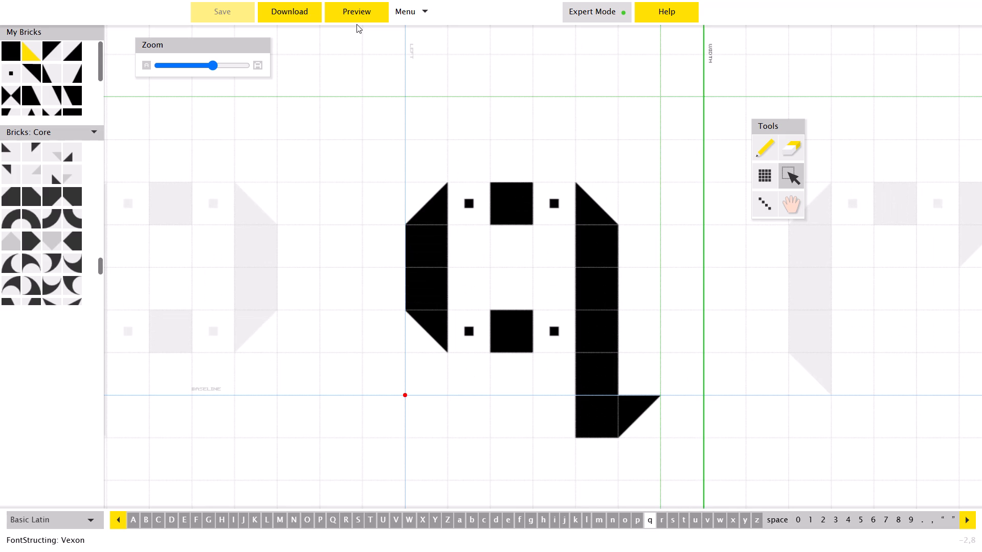
key("Left")
key("Right")
key("Left")
key("Left")
key("Left")
key("Left")
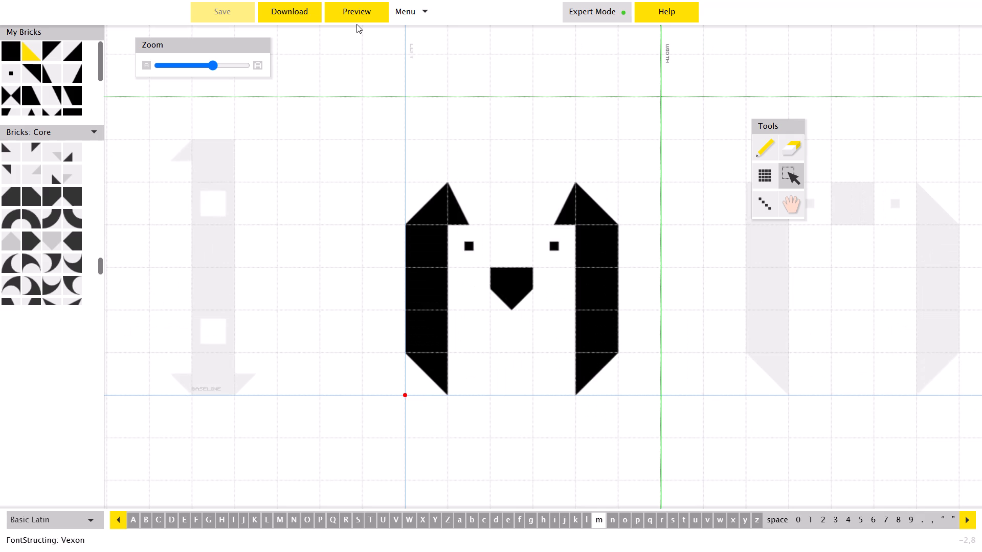
key("Left")
key("Left")
key("Left")
key("Left")
key("Left")
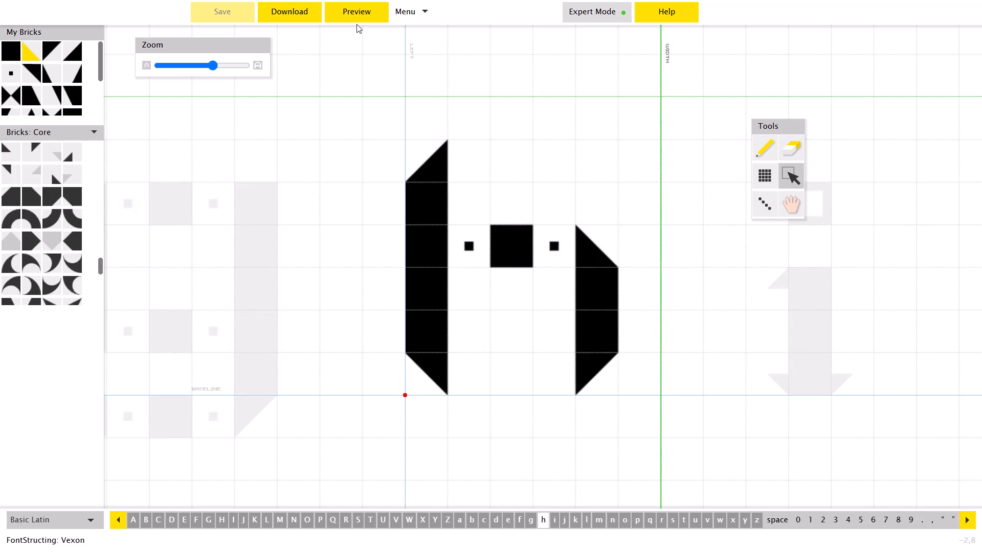
Compare the widths and spacing of the lowercase h, i and j, ending on the j.
key("Right")
key("Right")
key("Left")
key("Left")
key("Right")
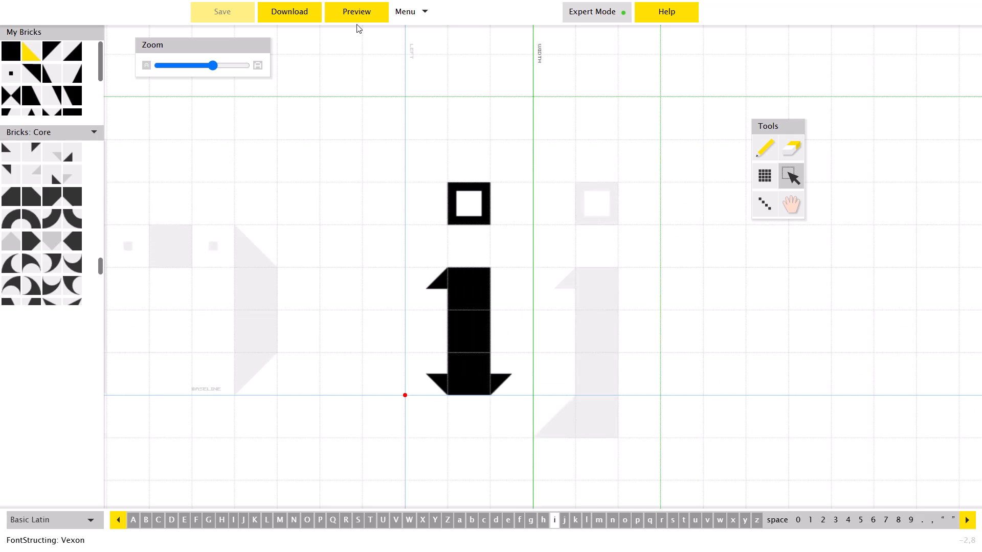
key("Right")
key("Left")
key("Right")
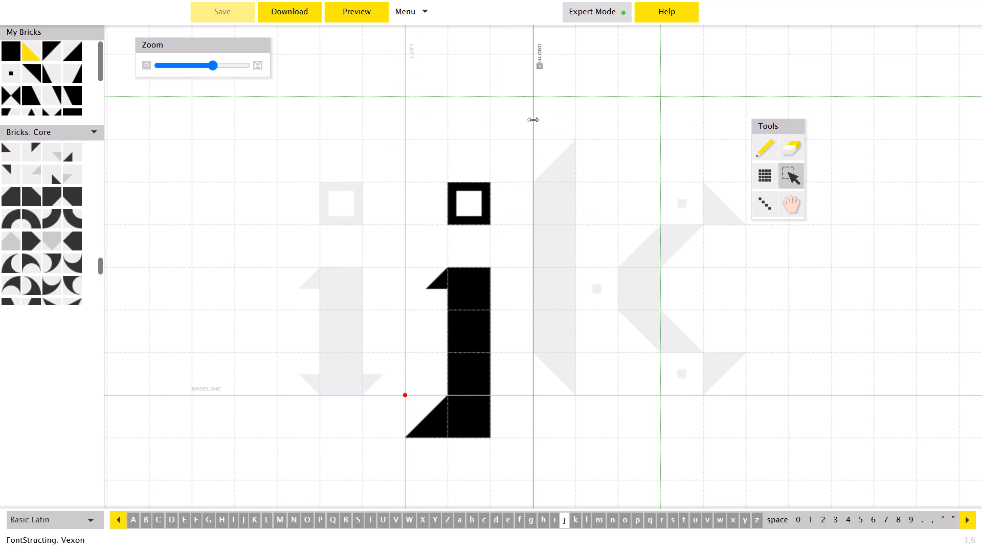
Reset the custom width guide of the lowercase j and save the font.
left_click(542, 70)
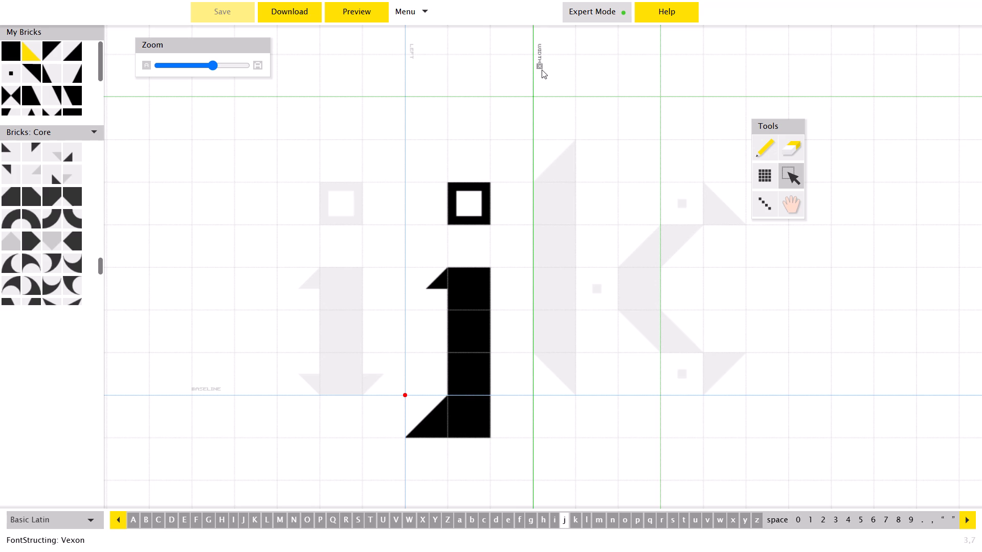
left_click(540, 66)
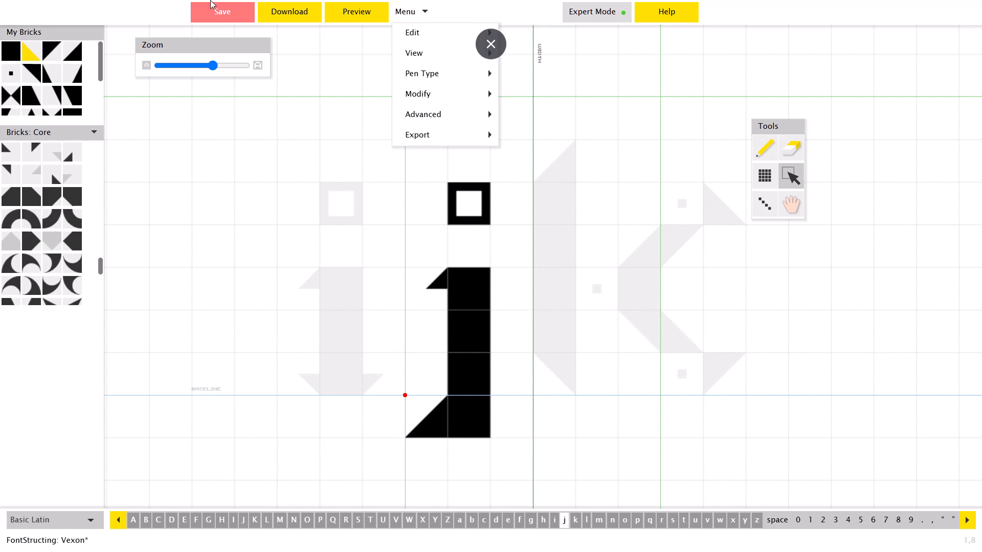
left_click(218, 6)
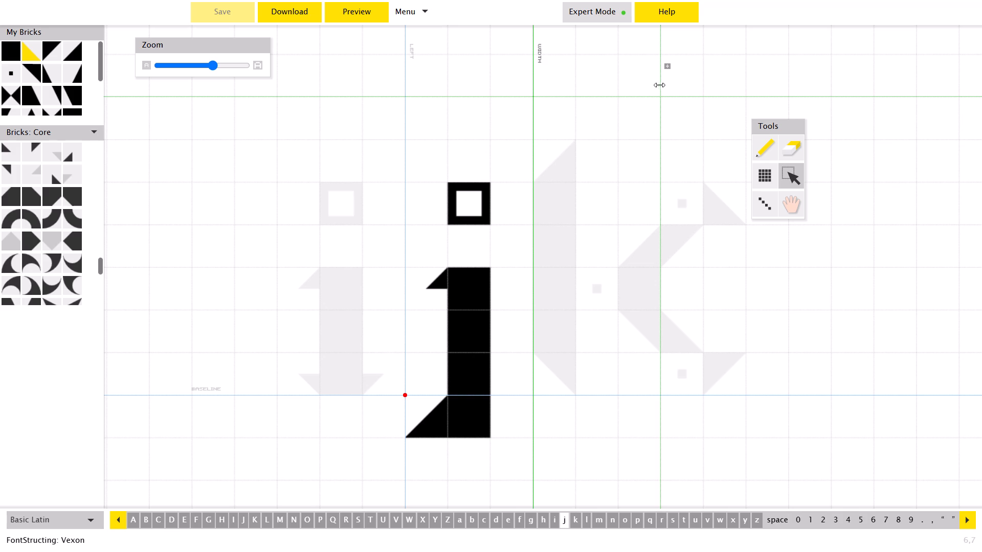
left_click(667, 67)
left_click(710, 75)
Check the full uppercase and lowercase letter set in the preview and return to the lowercase j in the glyph editor.
left_click(360, 17)
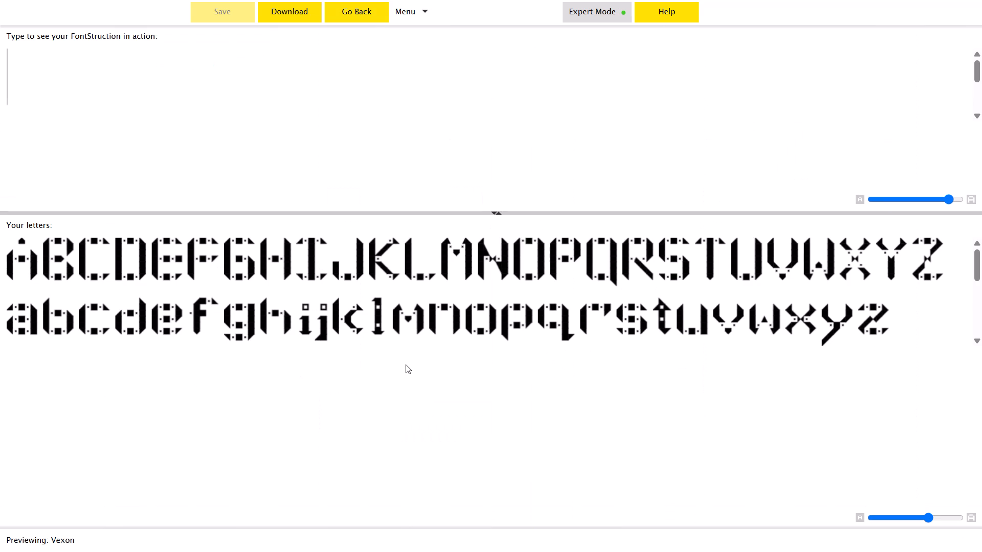
left_click(346, 15)
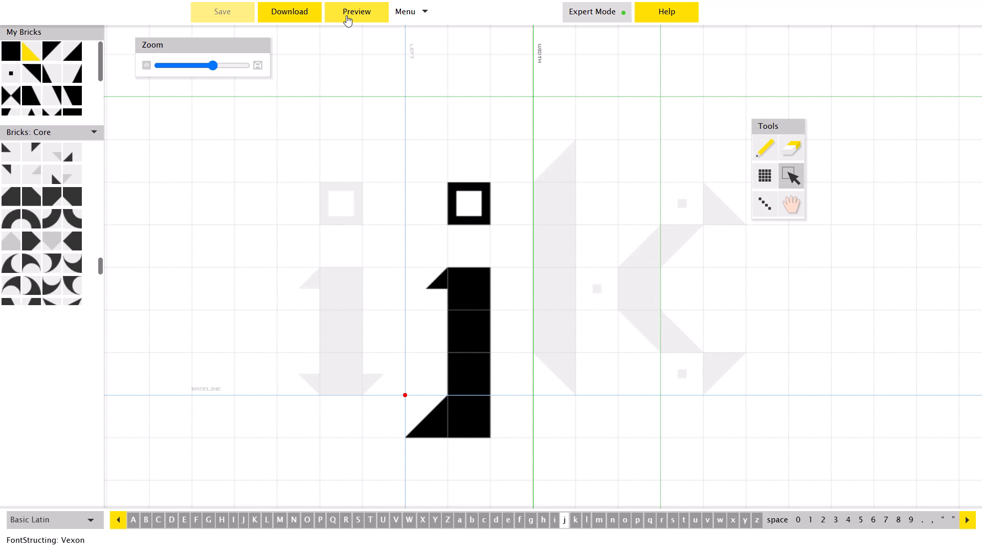
left_click(353, 16)
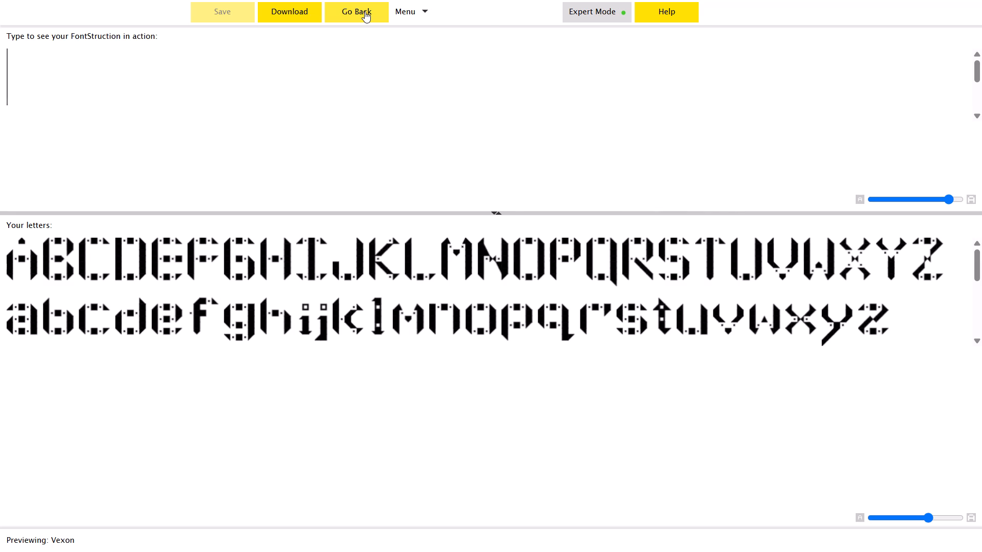
left_click(365, 11)
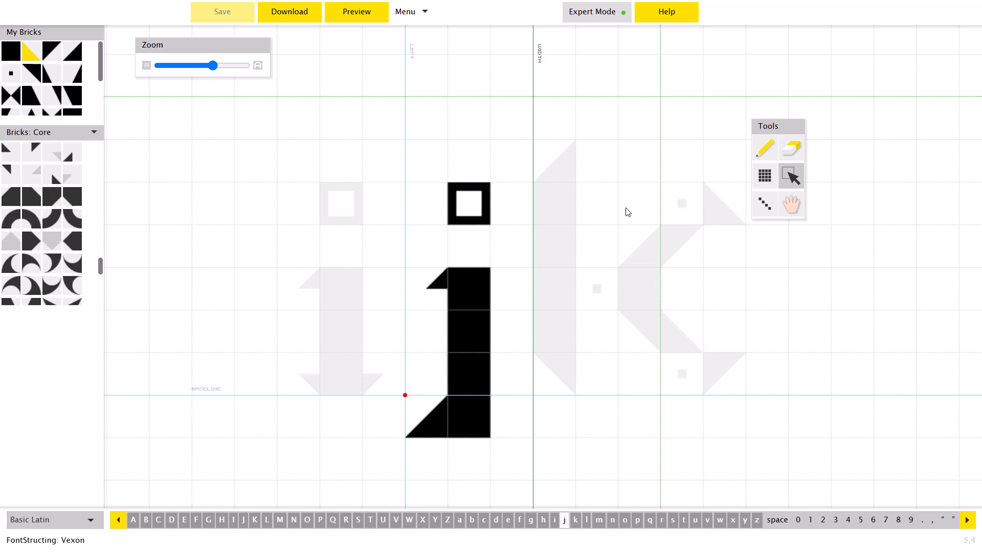
Move the lower hollow-square brick in the lowercase t's stem down one cell, filling its former cell with a solid brick.
left_click(345, 11)
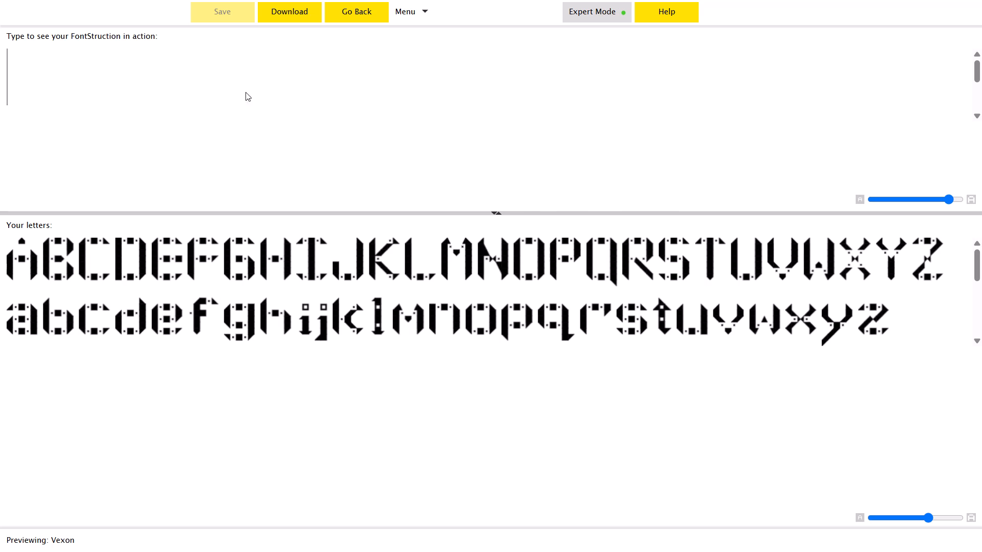
left_click(367, 3)
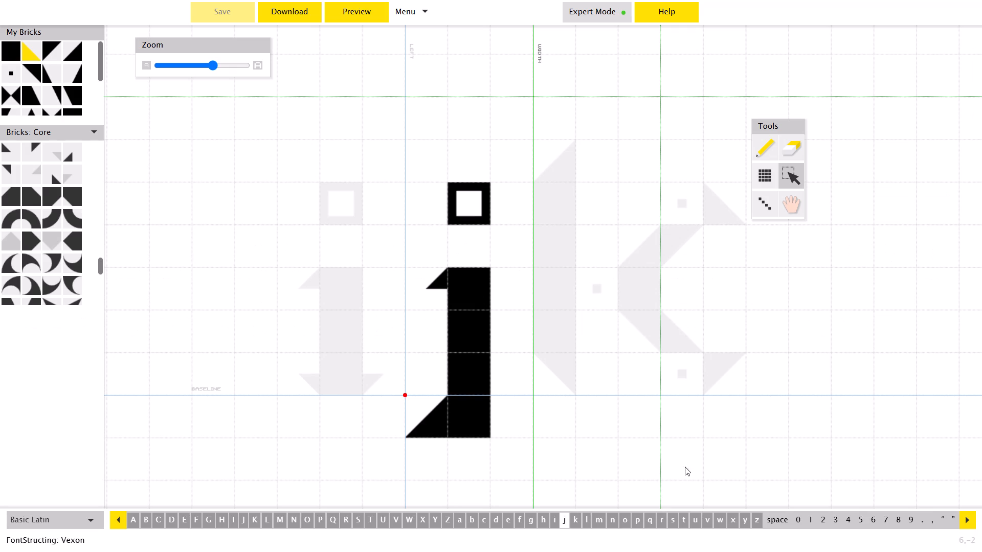
left_click(686, 523)
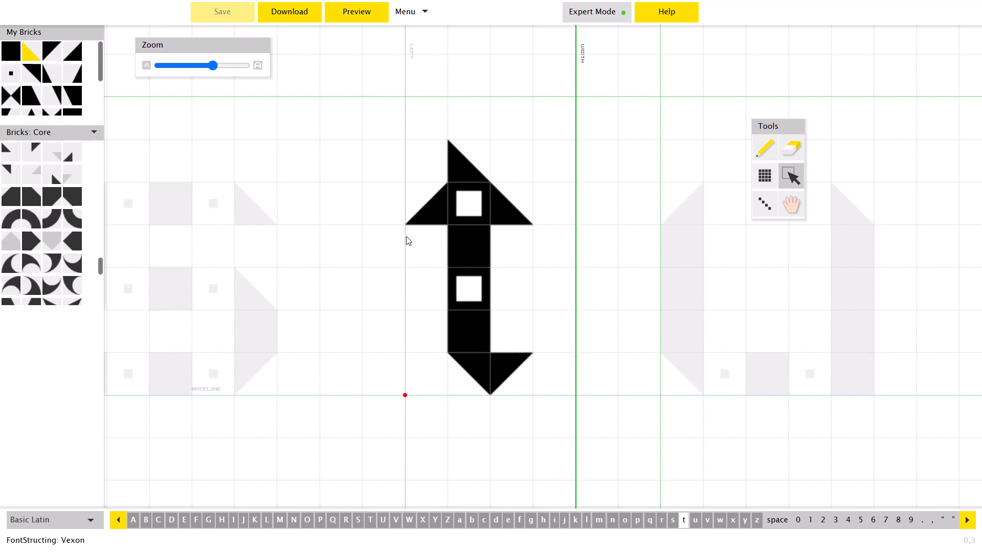
scroll(34, 67, "down", 6)
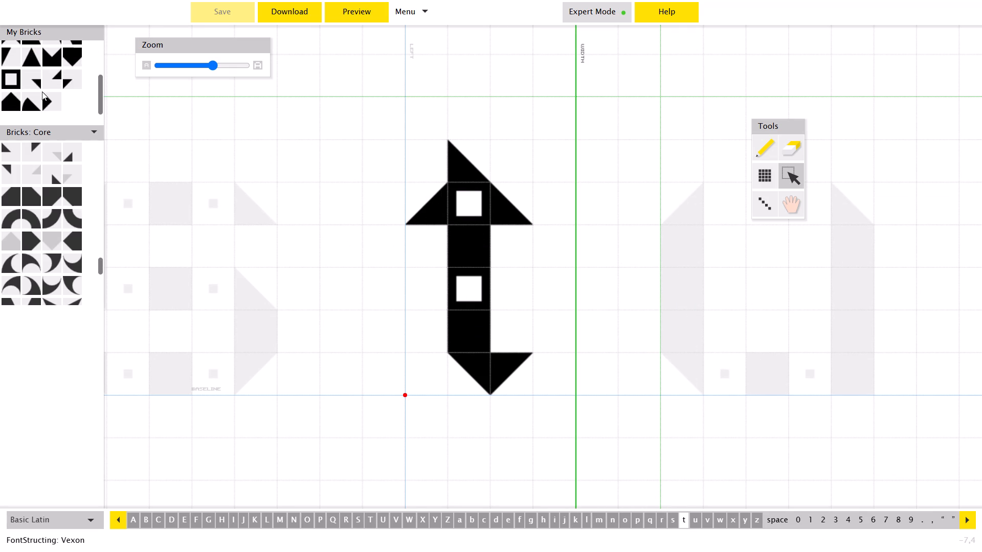
left_click(4, 85)
left_click(468, 338)
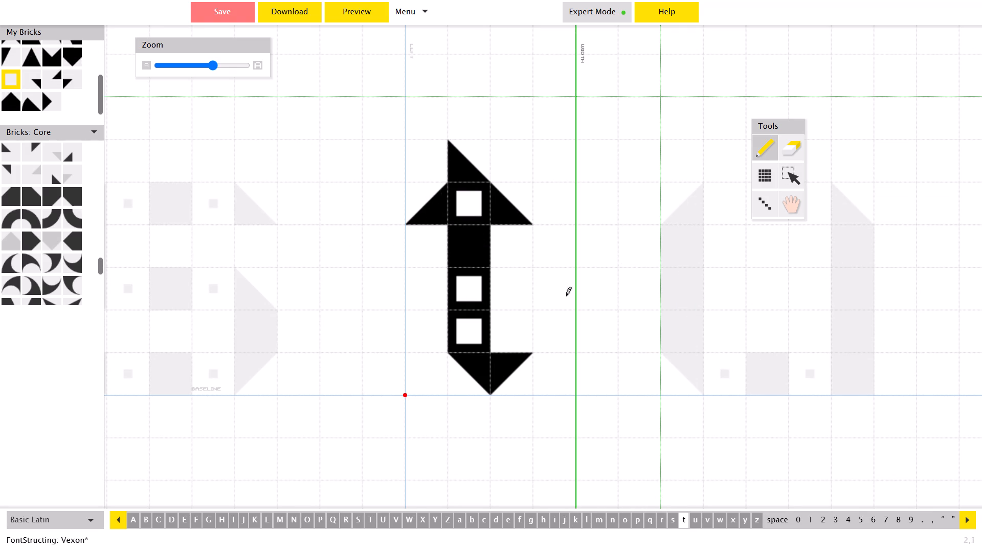
scroll(37, 83, "up", 4)
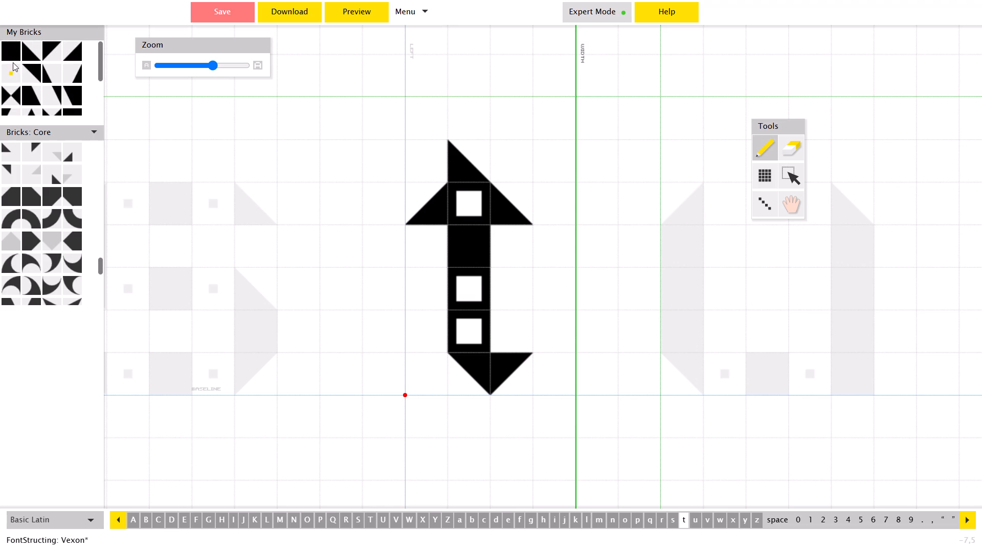
left_click(6, 56)
left_click(457, 295)
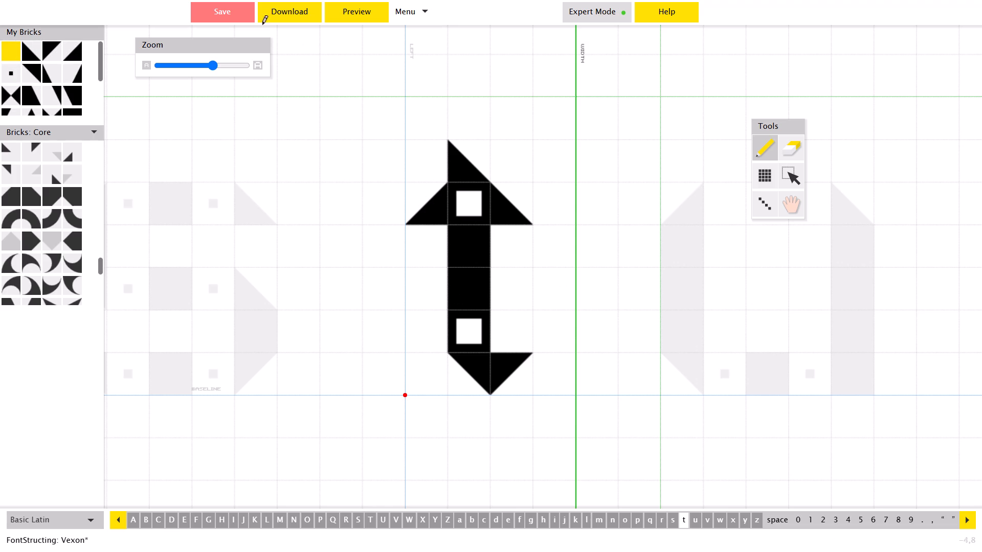
Check the letter set in the preview and review the lowercase u, v, z, y and x and uppercase A to F glyphs.
left_click(364, 18)
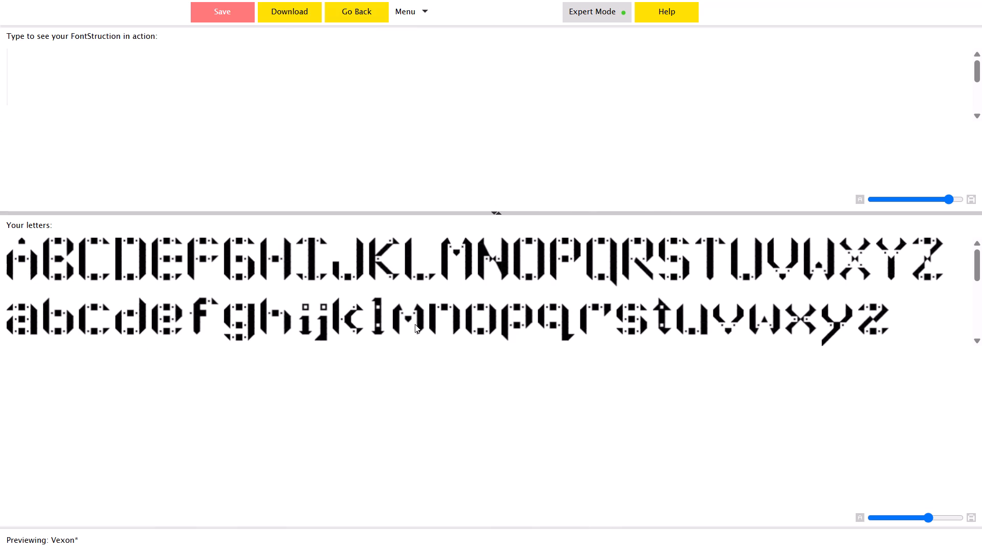
left_click(368, 9)
left_click(694, 518)
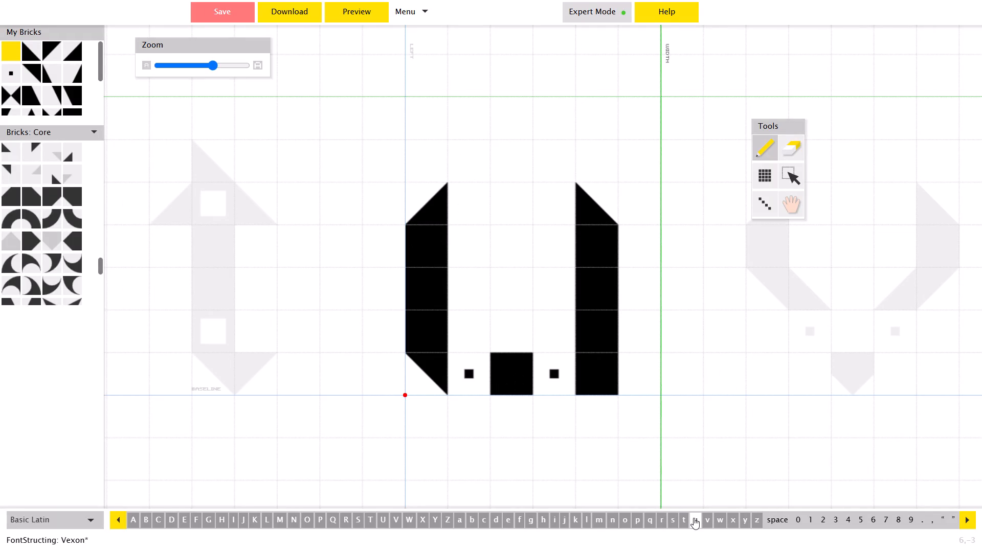
left_click(705, 519)
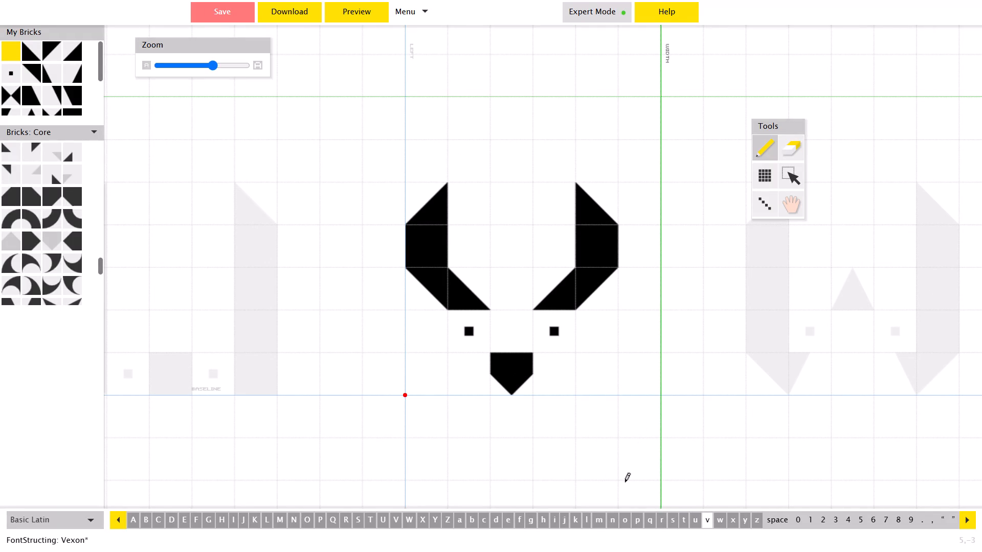
left_click(130, 522)
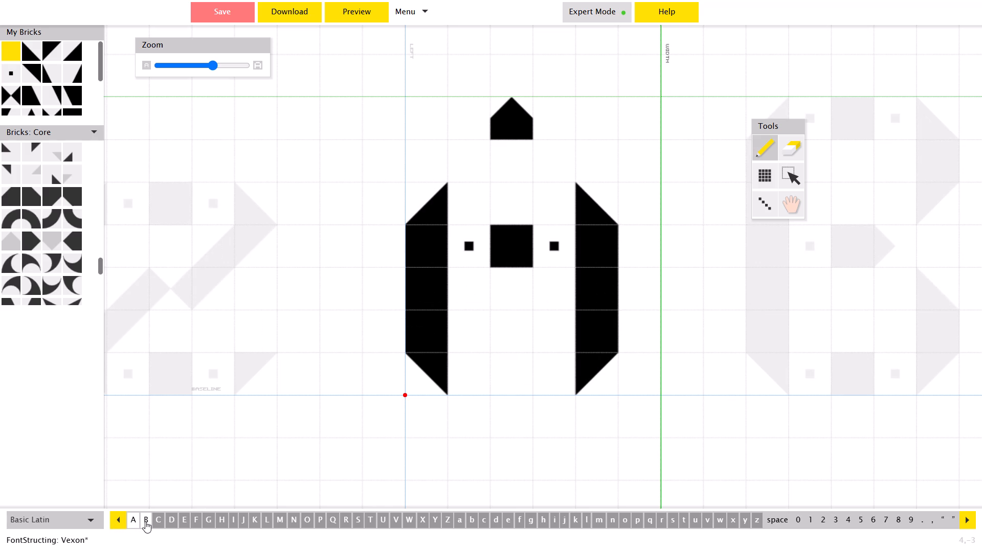
left_click(148, 521)
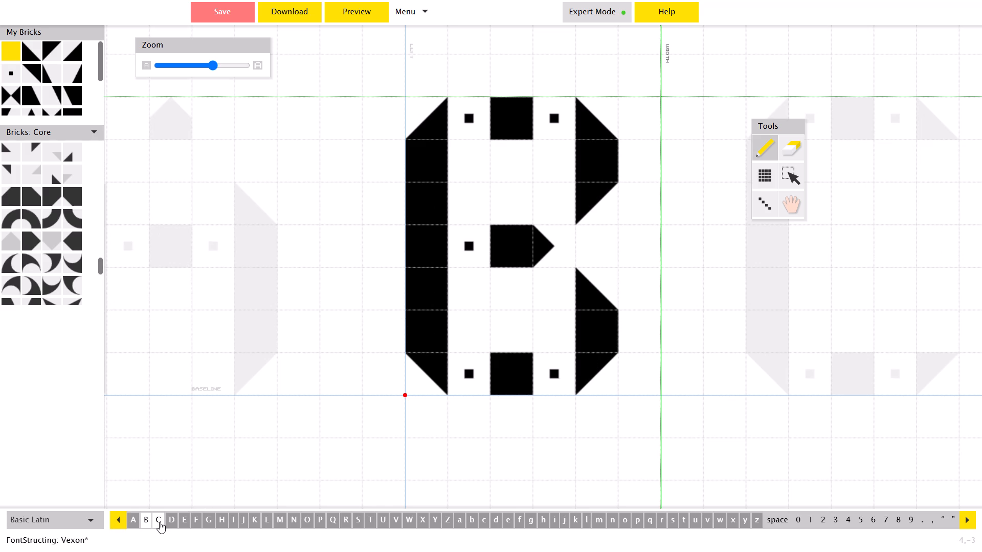
left_click(160, 522)
left_click(171, 523)
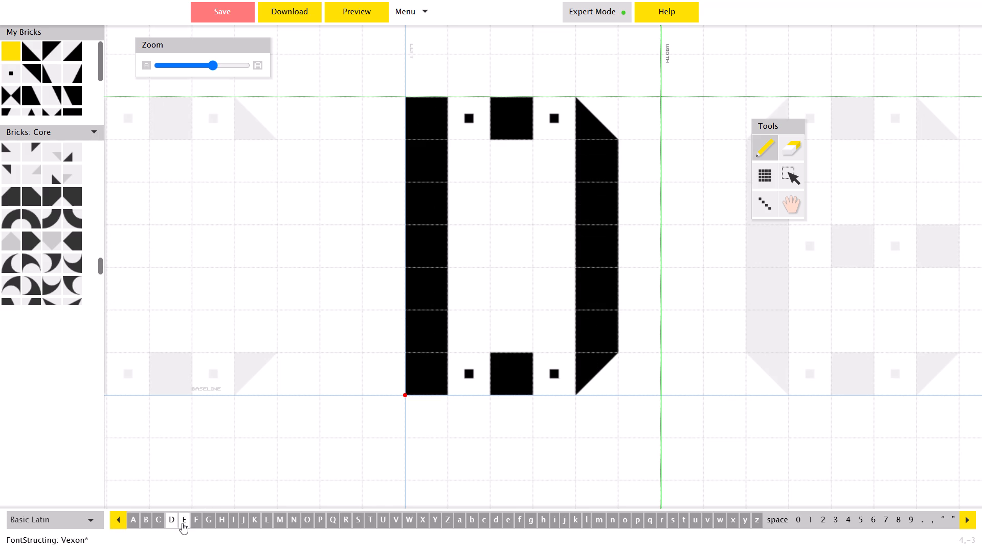
left_click(184, 522)
left_click(194, 523)
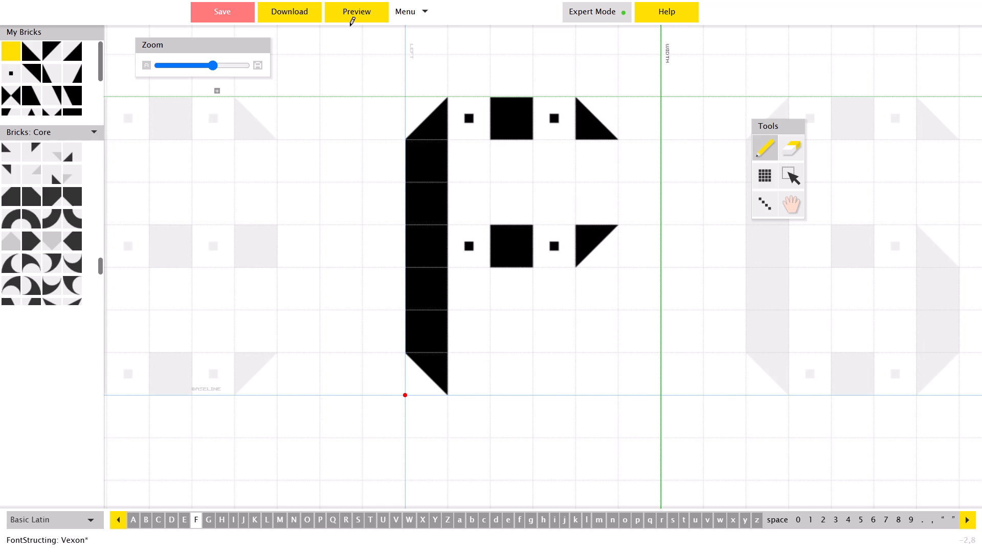
left_click(348, 21)
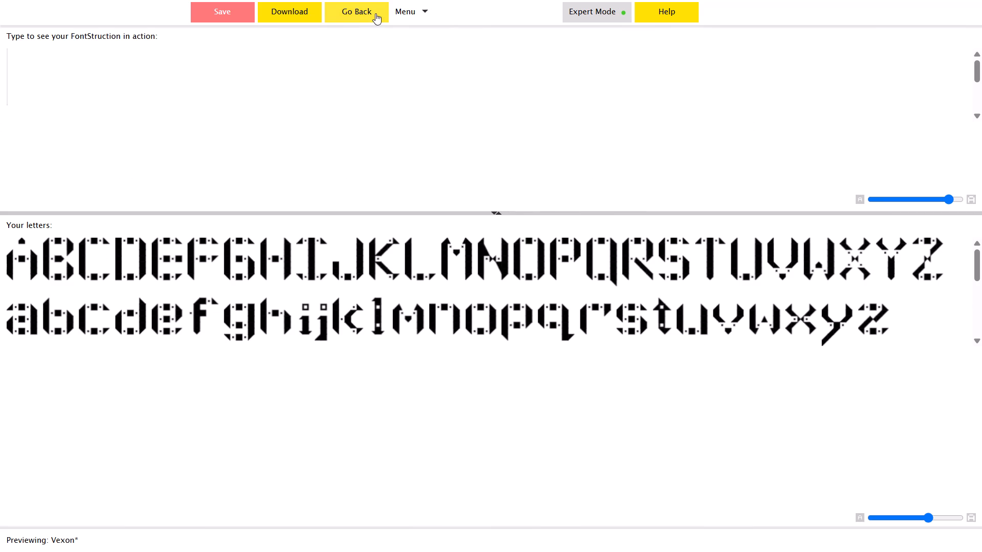
left_click(375, 13)
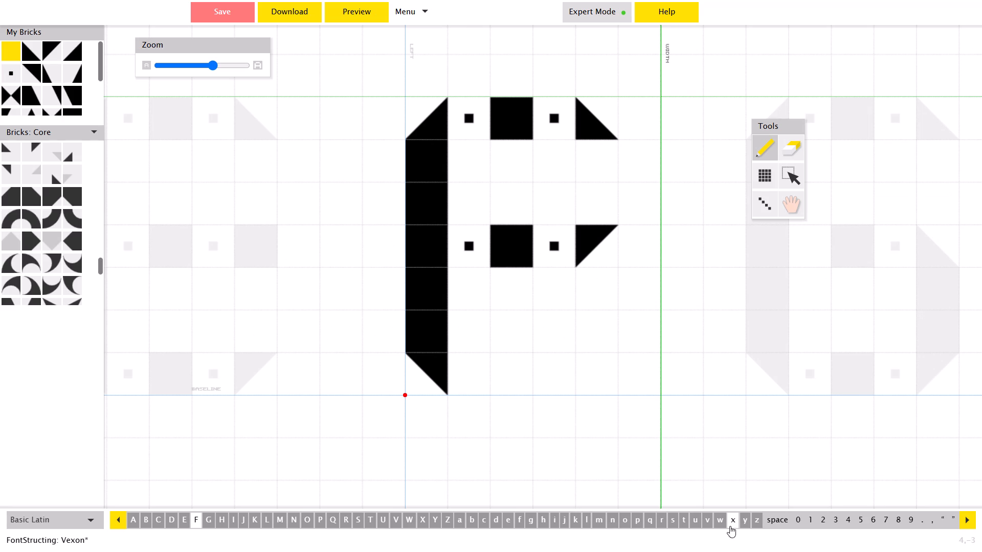
left_click(761, 524)
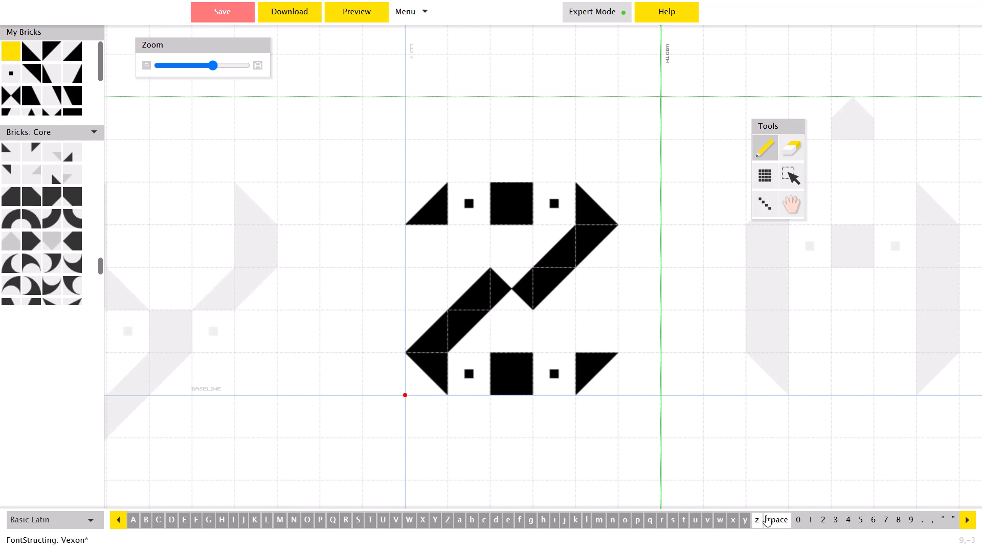
left_click(746, 522)
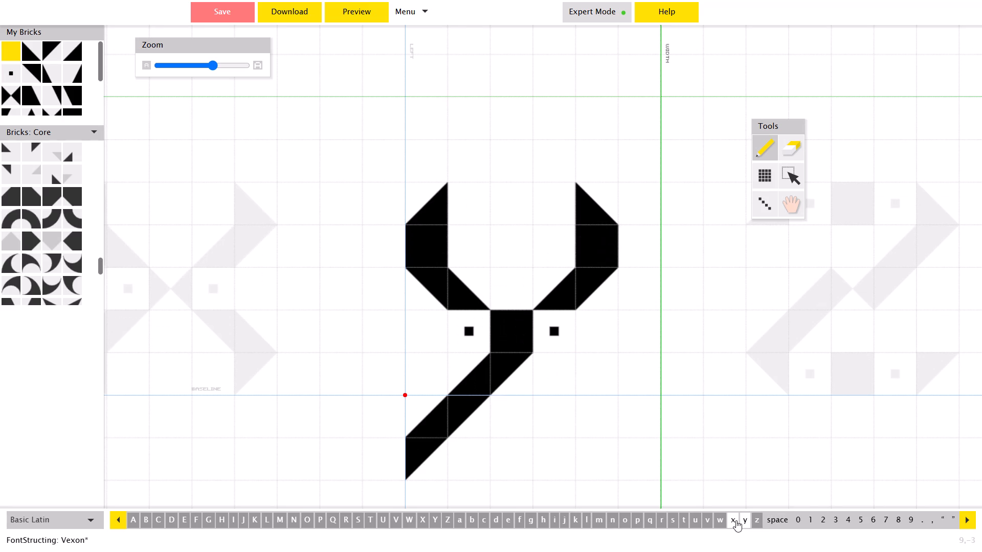
left_click(736, 520)
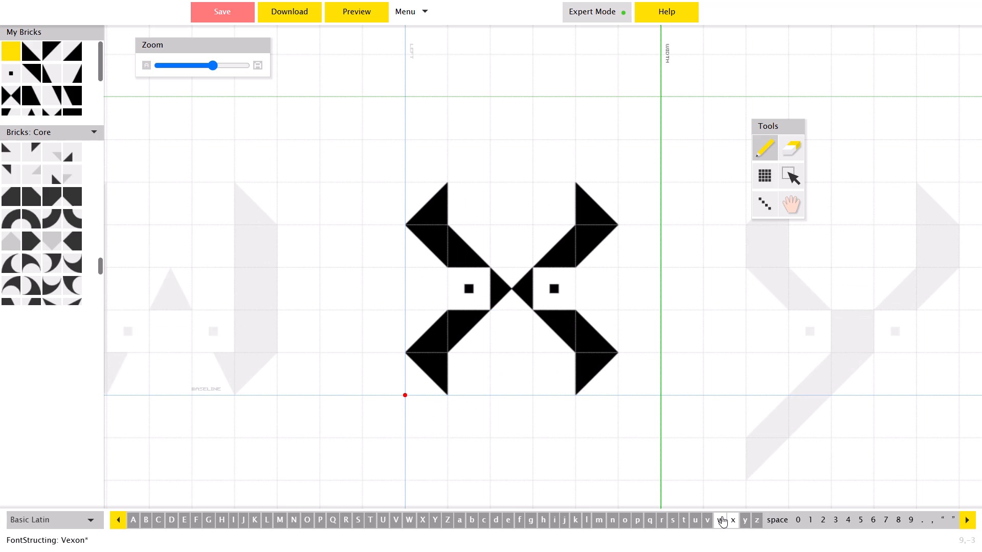
Replace the lowercase w's central triangle with the upward-pointing house-shaped brick, comparing it with the lowercase m and in the preview.
left_click(720, 519)
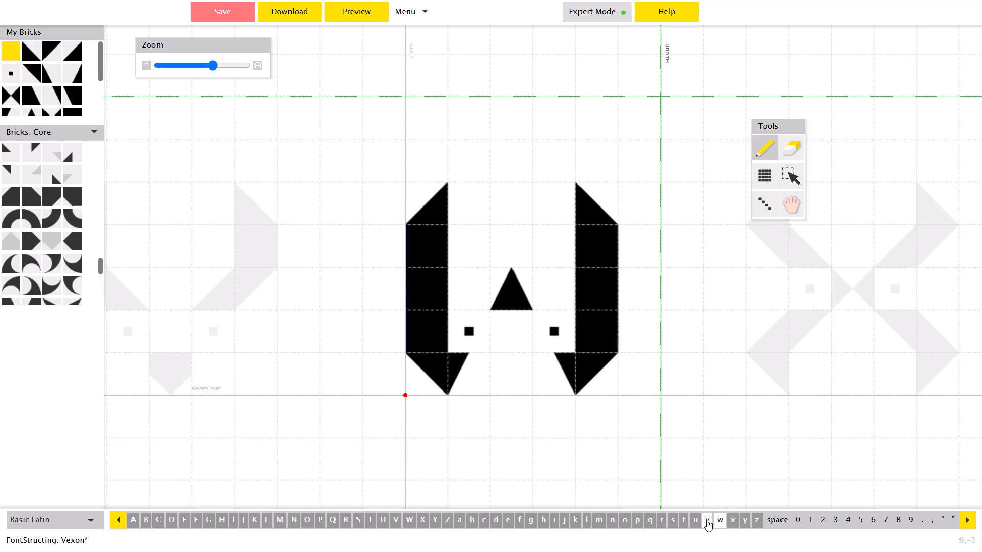
scroll(24, 97, "down", 4)
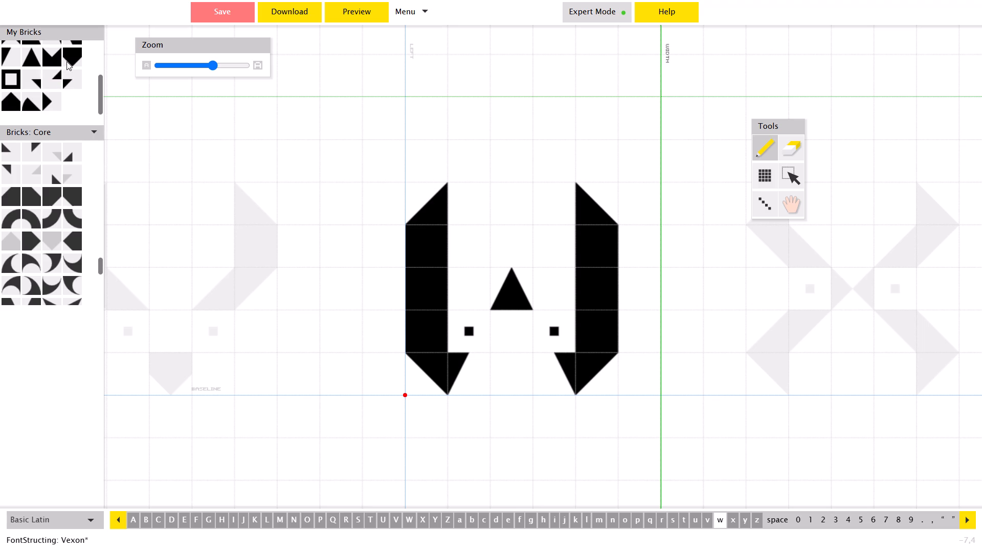
left_click(10, 99)
left_click(504, 289)
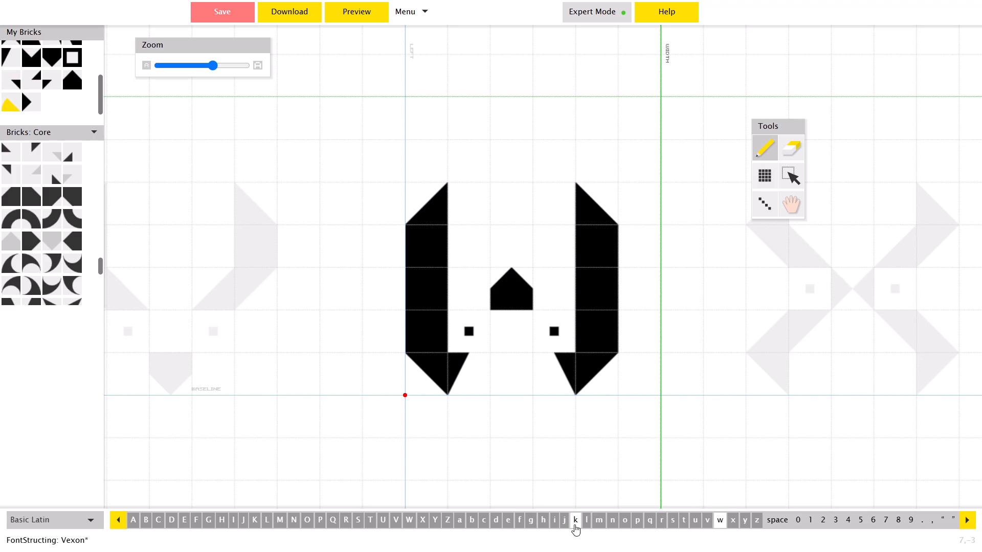
left_click(596, 525)
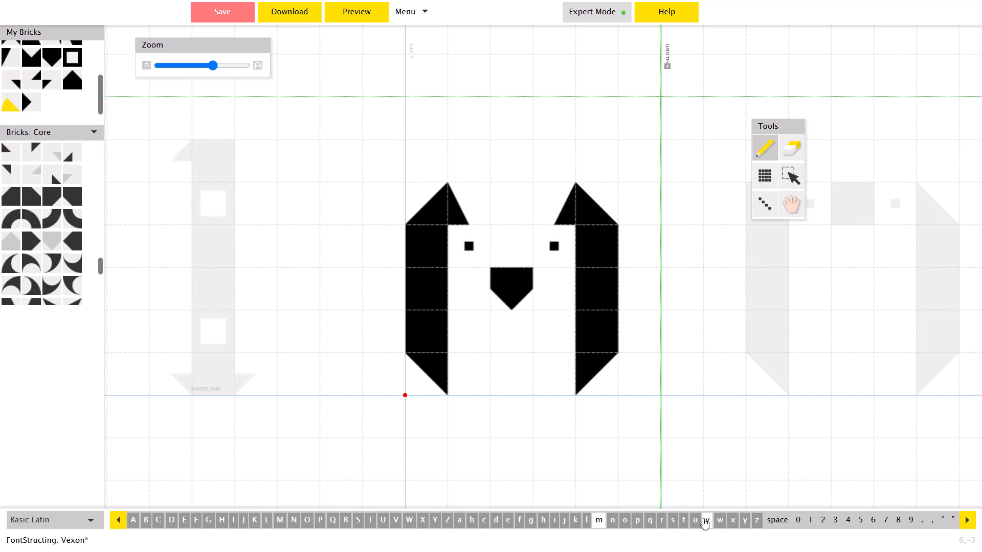
left_click(717, 522)
left_click(357, 14)
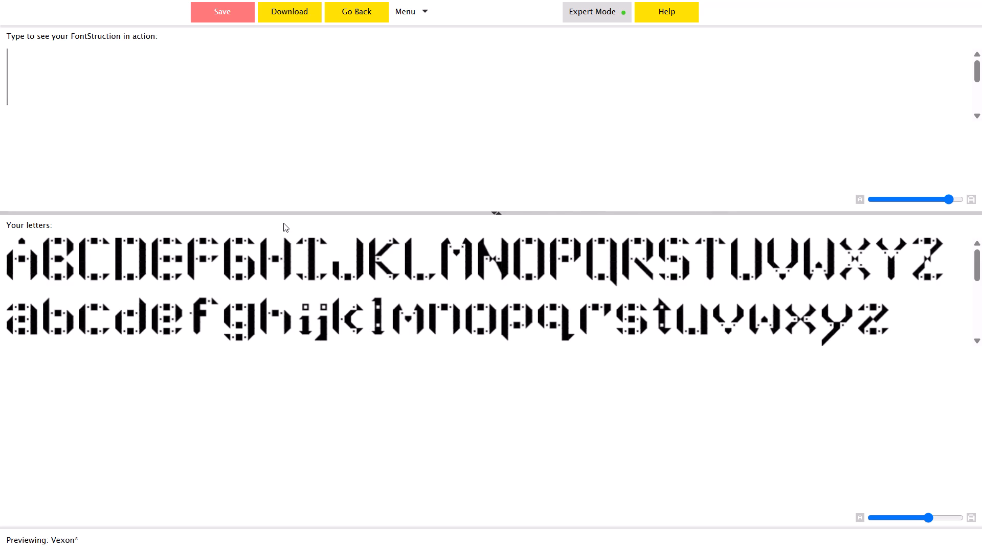
left_click(348, 17)
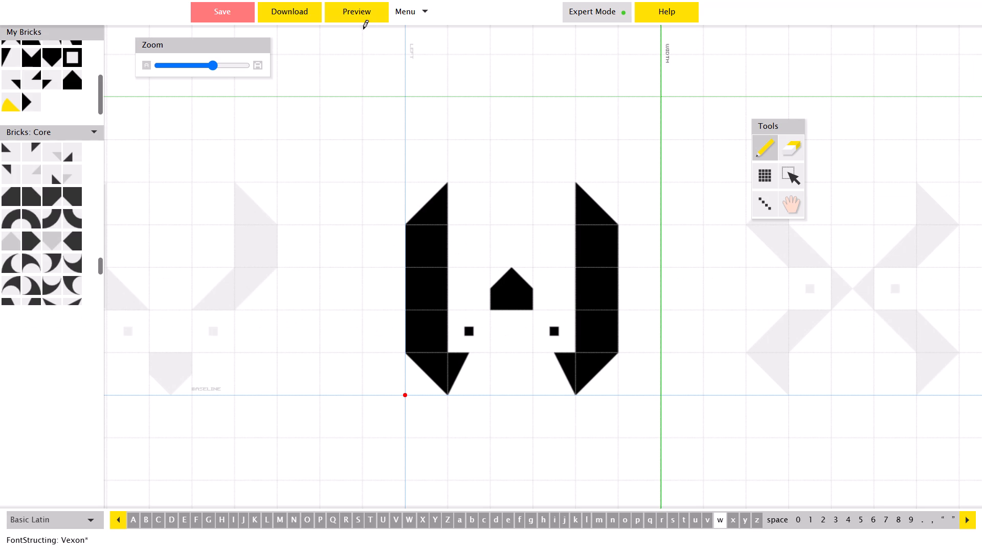
Save the font and leave the full-screen view.
left_click(235, 10)
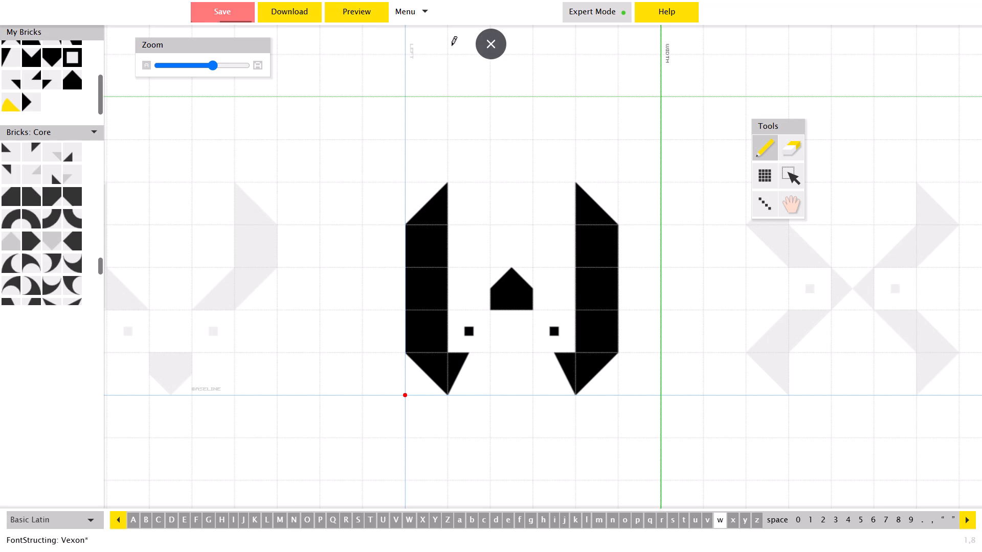
left_click(484, 54)
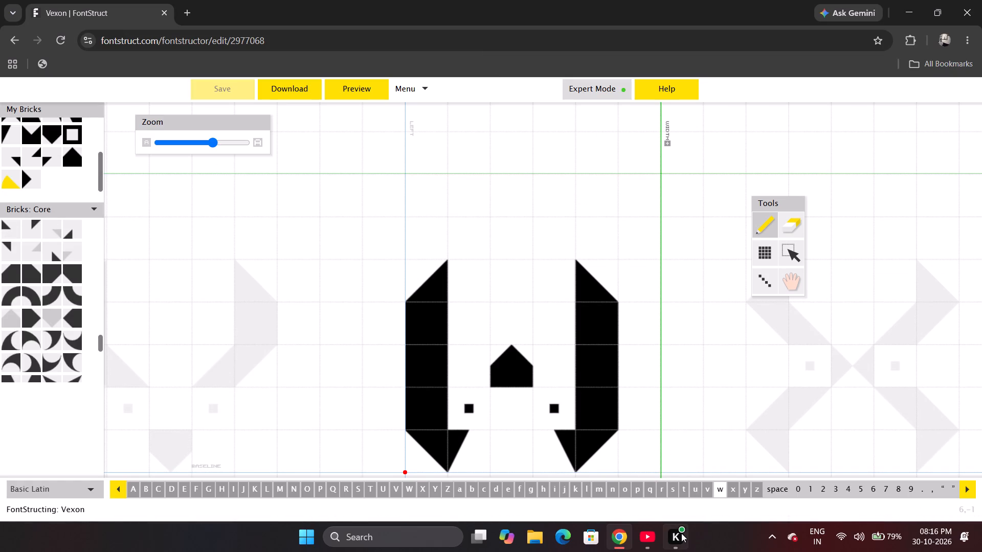
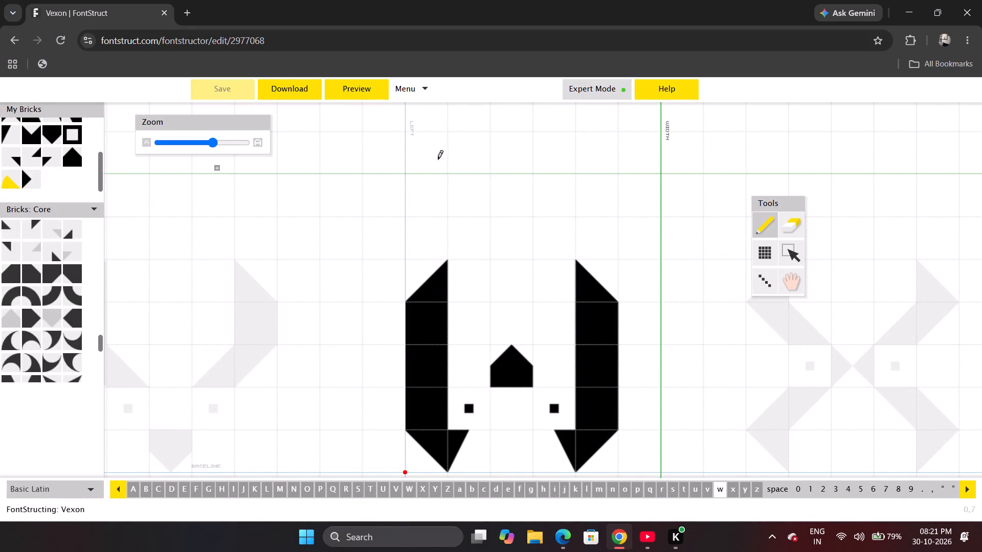
Check the full uppercase and lowercase letter set in the font preview, and return to editing the lowercase w.
left_click(372, 85)
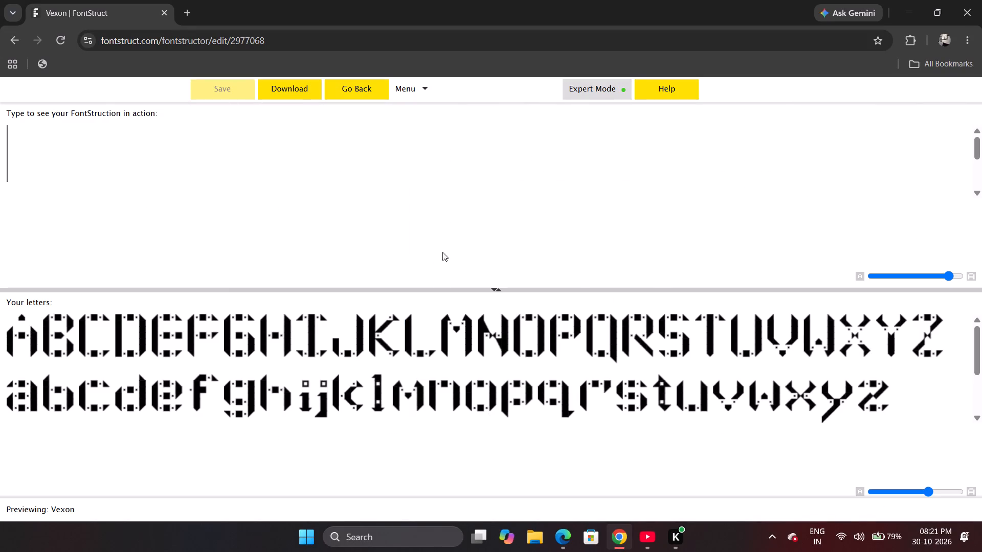
scroll(535, 425, "down", 3)
scroll(529, 398, "up", 2)
scroll(529, 392, "down", 2)
scroll(529, 390, "up", 3)
scroll(529, 390, "down", 4)
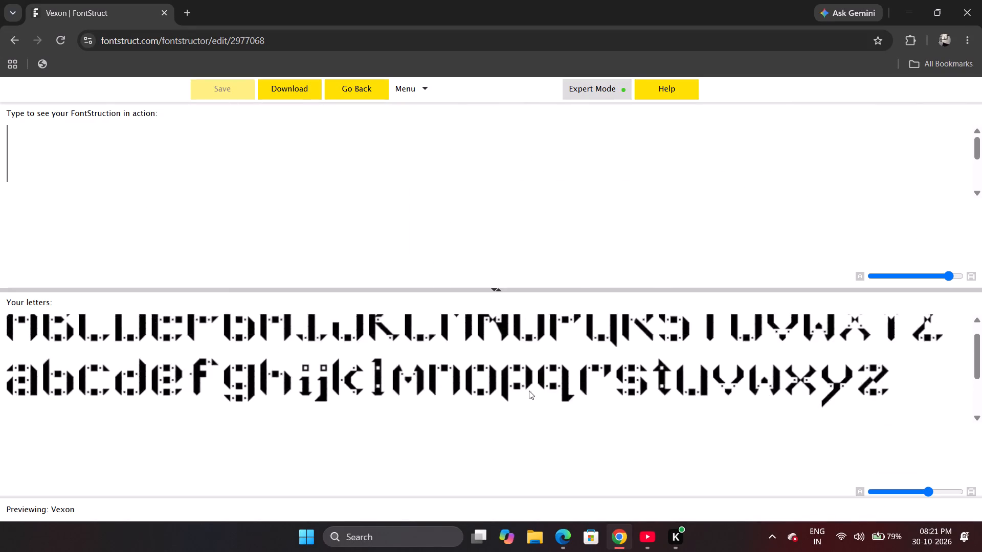
scroll(529, 389, "up", 6)
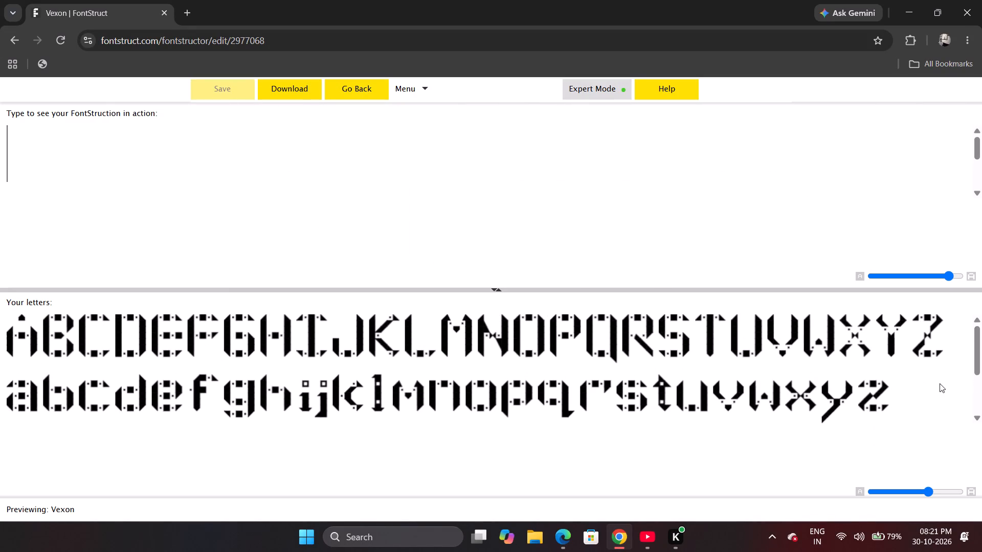
left_click(360, 89)
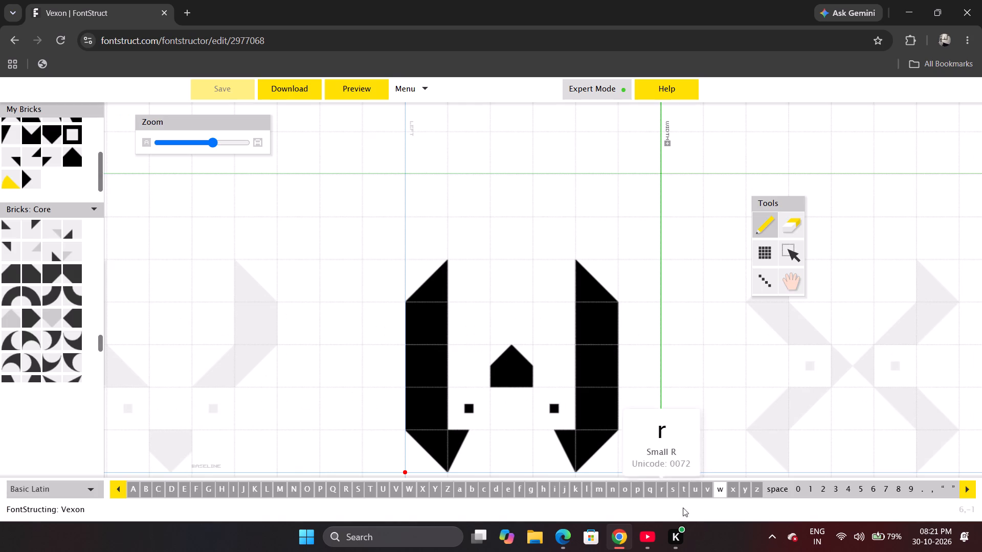